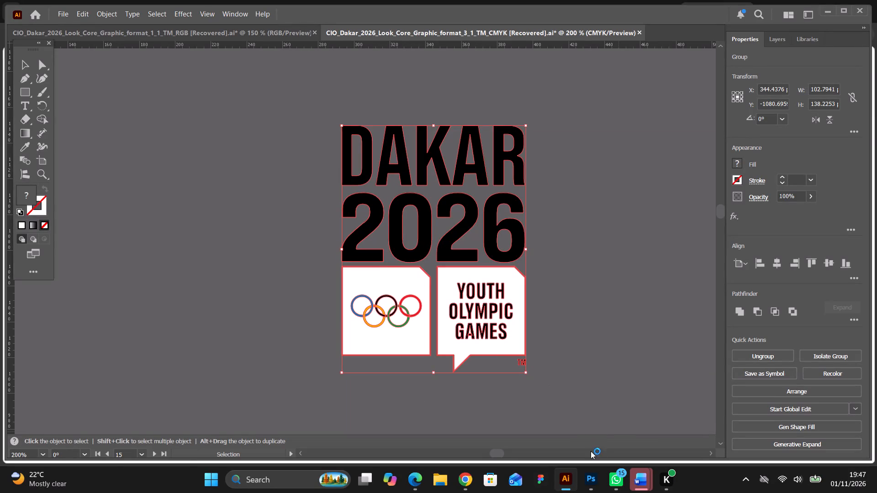
Switch to File Explorer, open the 2026 folder on the D drive and maximize the window.
left_click(436, 478)
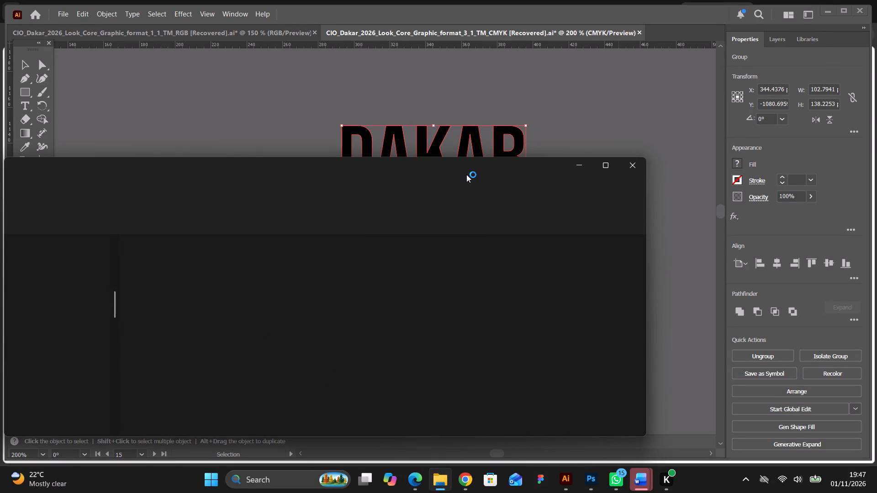
left_click_drag(367, 174, 405, 158)
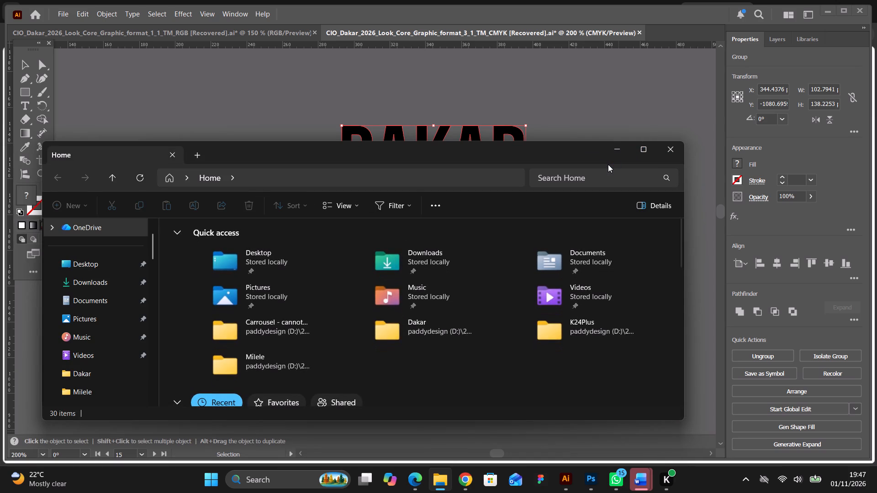
scroll(400, 314, "down", 7)
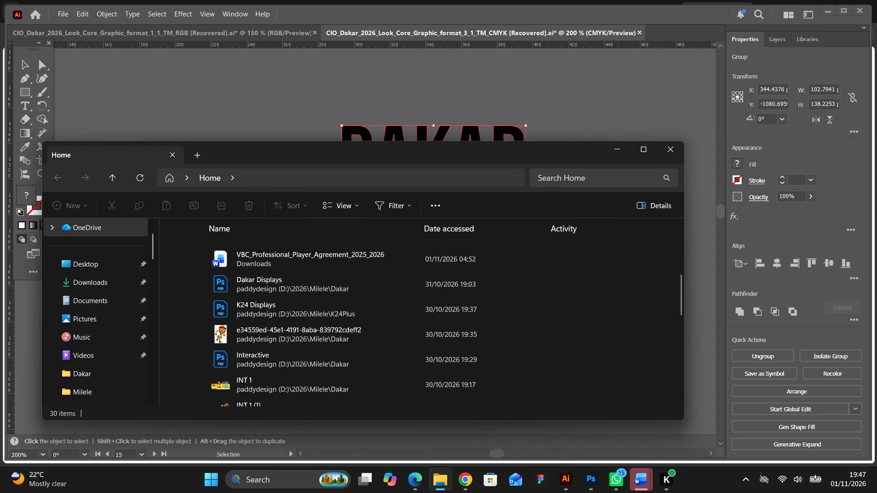
scroll(390, 303, "down", 4)
scroll(252, 355, "down", 1)
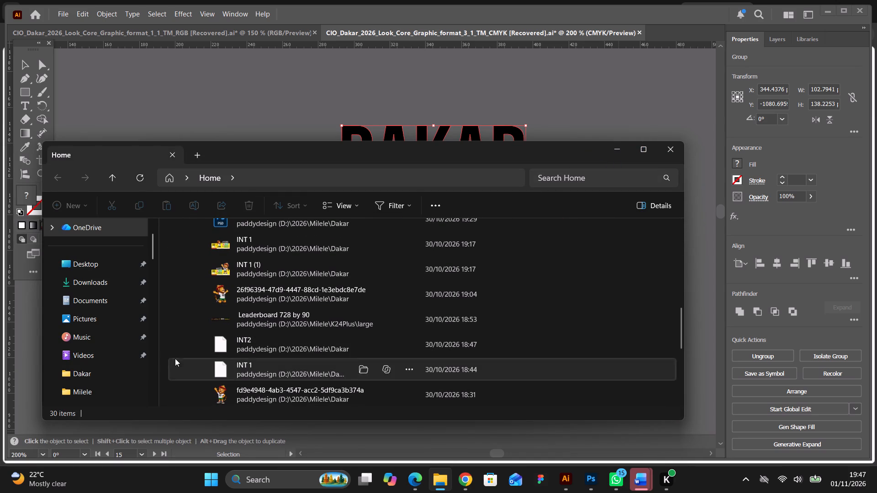
scroll(154, 356, "down", 6)
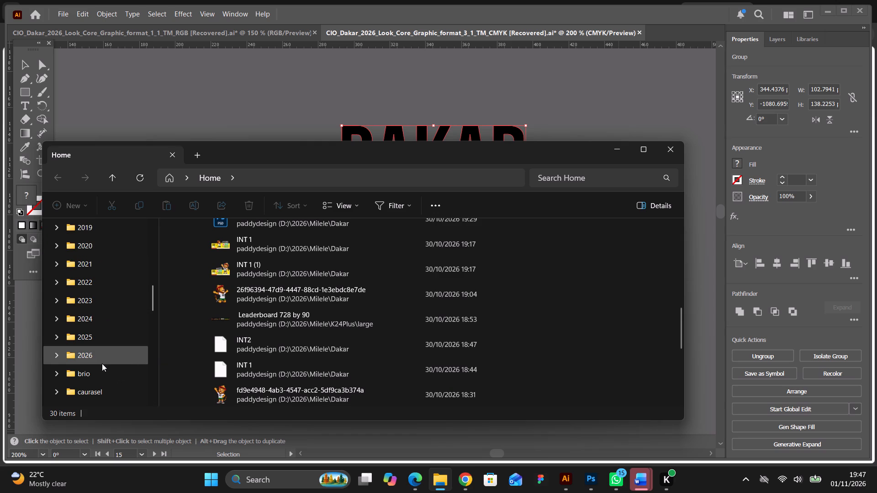
left_click(101, 361)
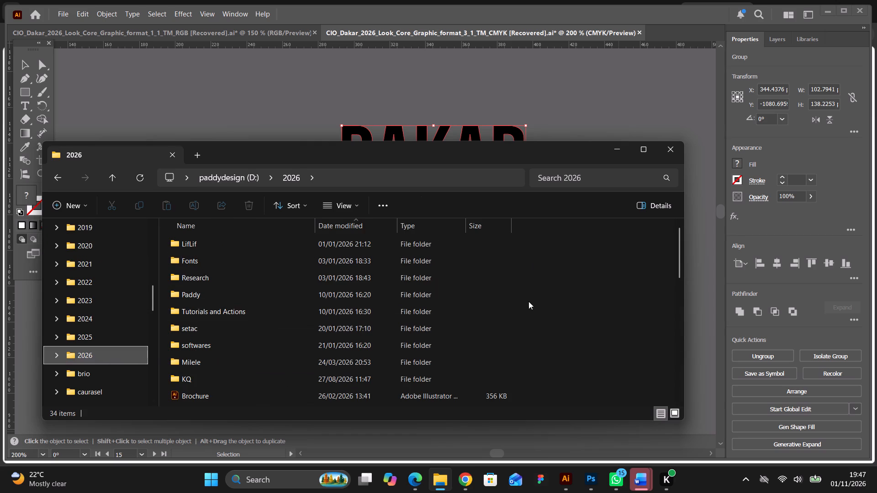
left_click(609, 309)
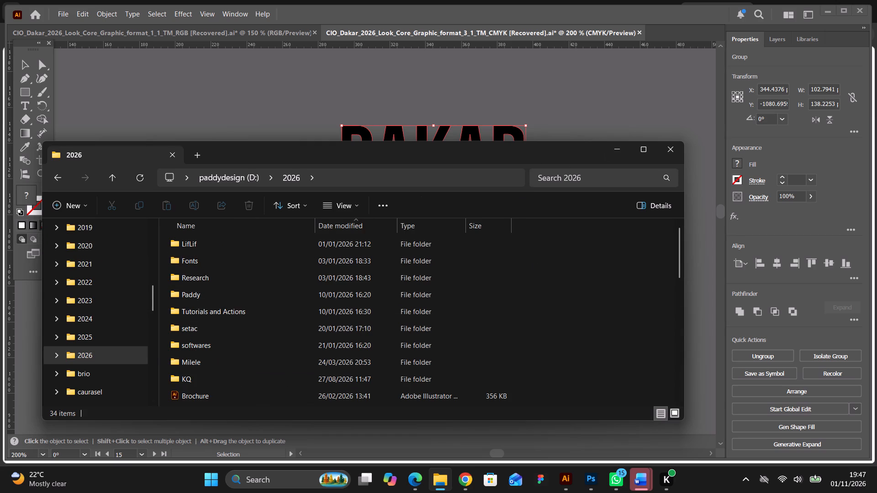
left_click(561, 179)
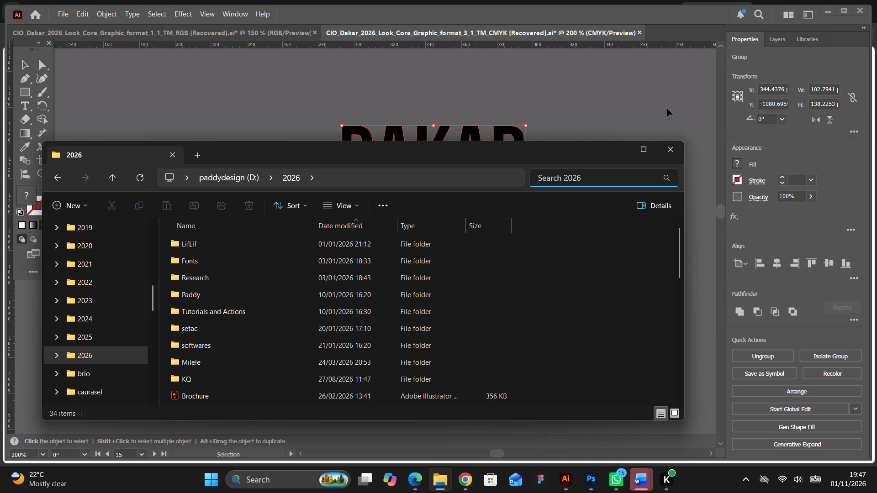
left_click(645, 146)
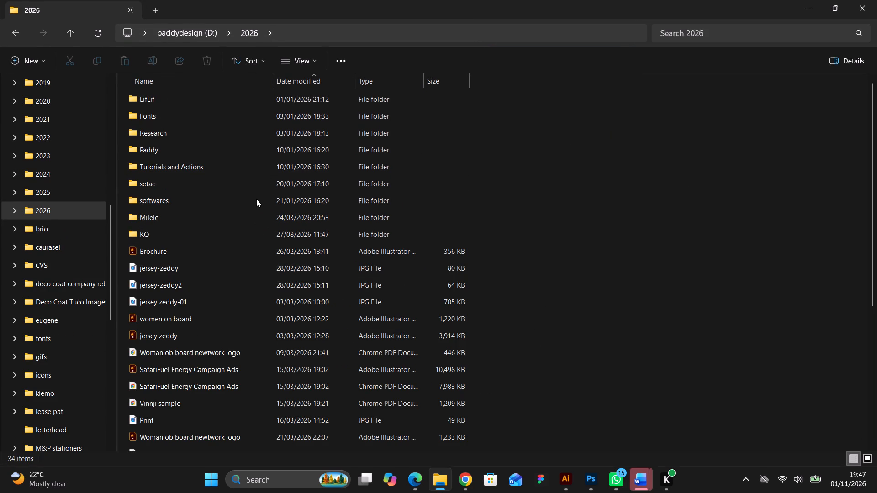
scroll(412, 220, "up", 3)
left_click(580, 199)
Search the 2026 folder for business card.
left_click(696, 31)
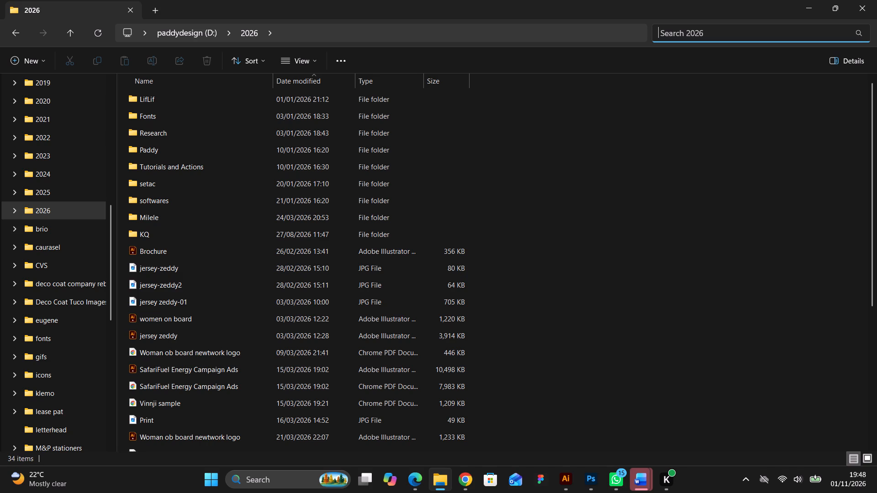
type("business")
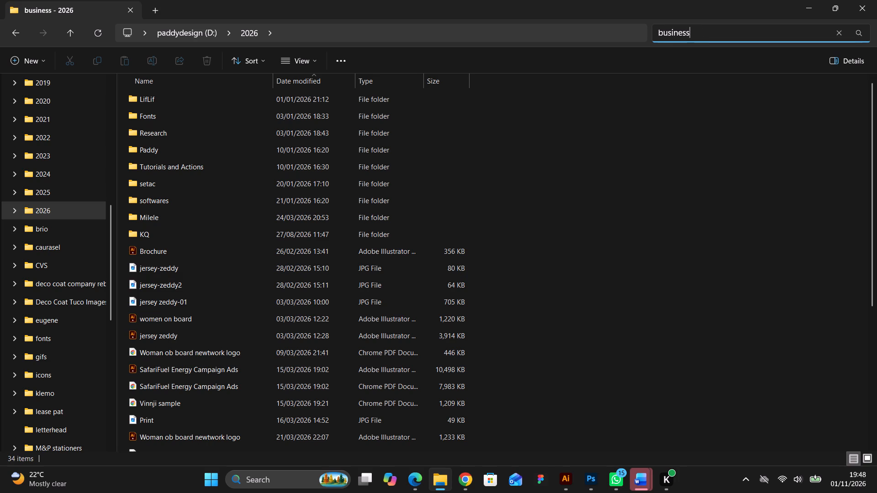
key("space")
type("car")
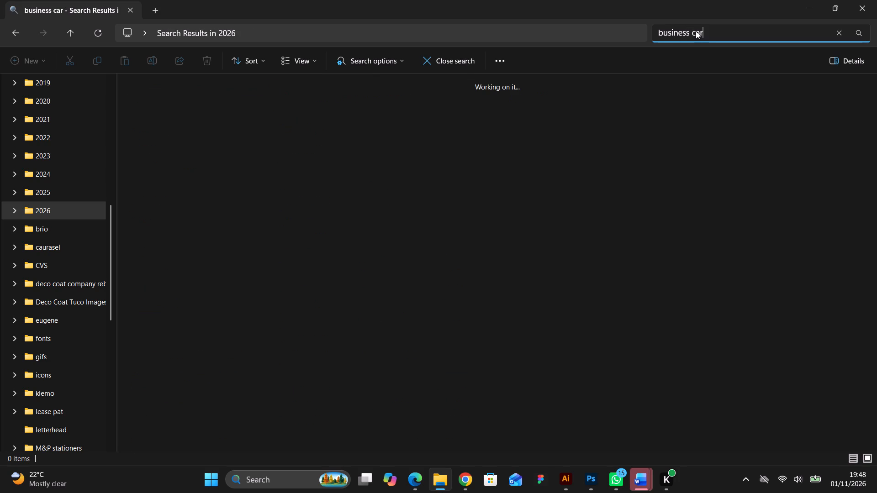
key("d")
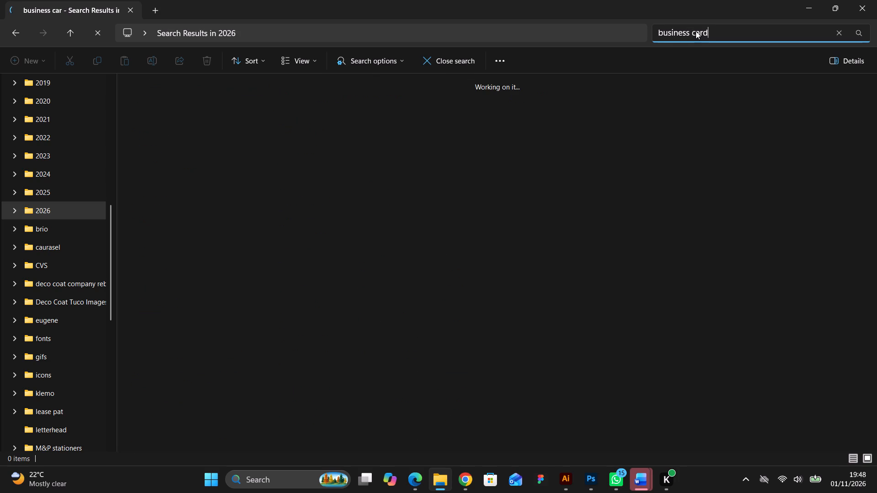
key("Return")
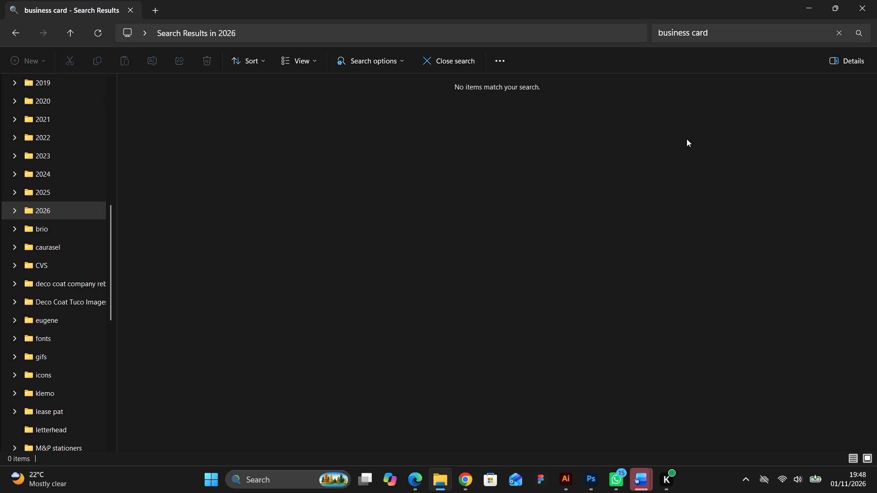
Browse the 2026 folder to its Paddy subfolder and open the zalid General Supplies Illustrator file.
left_click(66, 211)
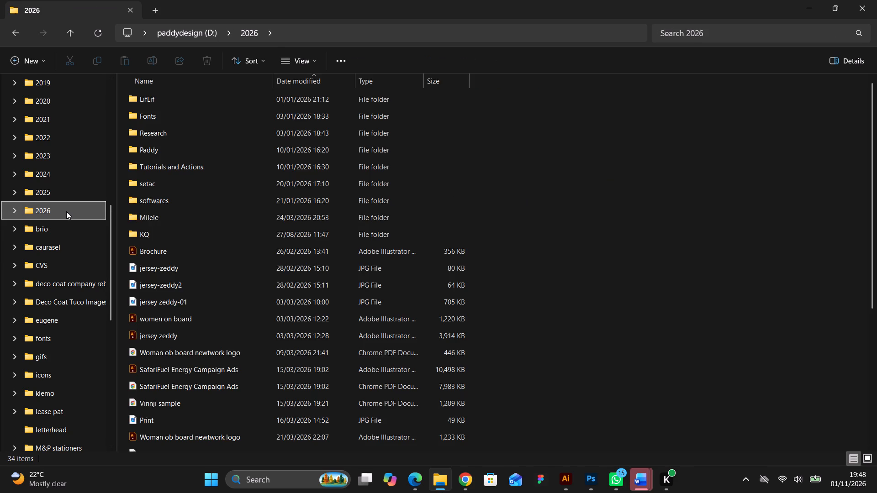
double_click(152, 221)
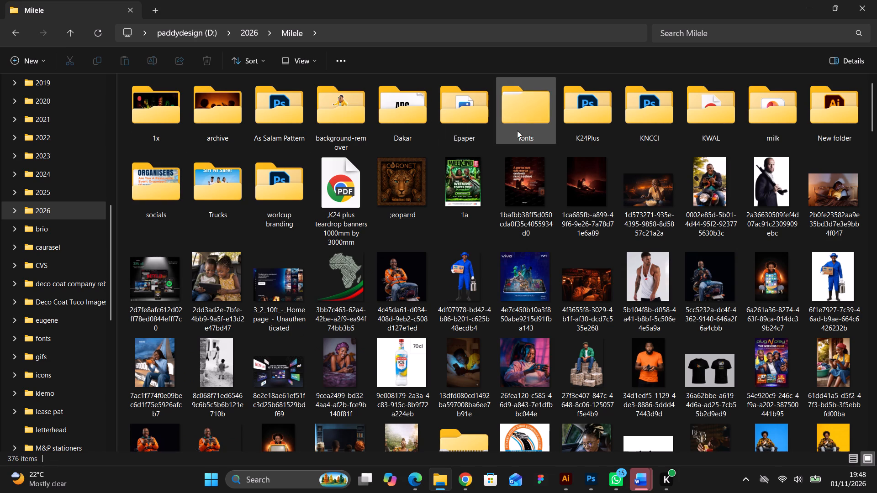
left_click(17, 40)
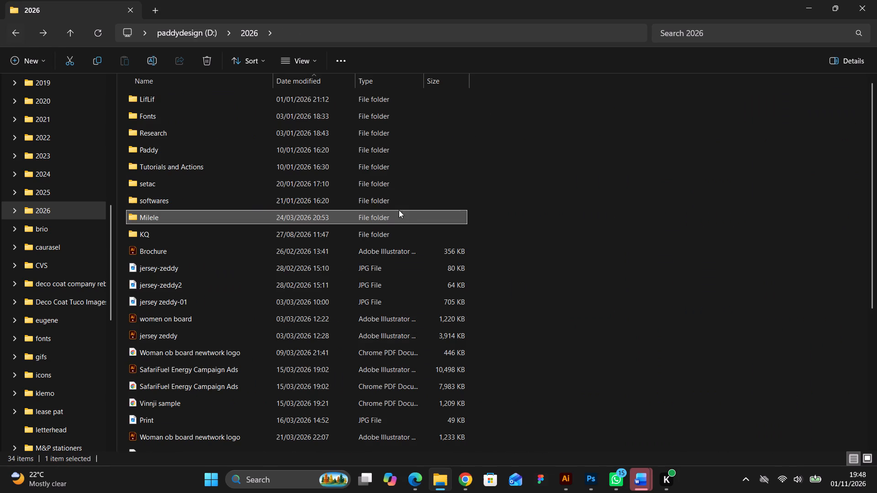
double_click(167, 154)
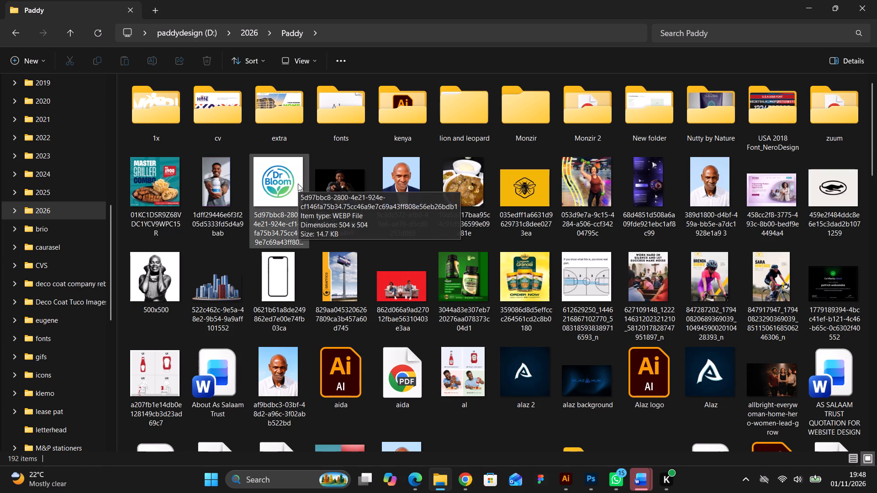
scroll(298, 184, "down", 2)
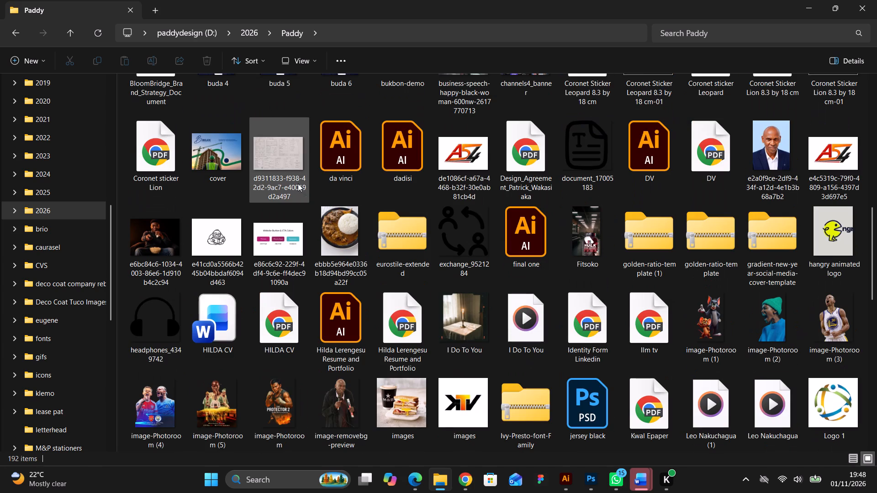
scroll(298, 184, "down", 2)
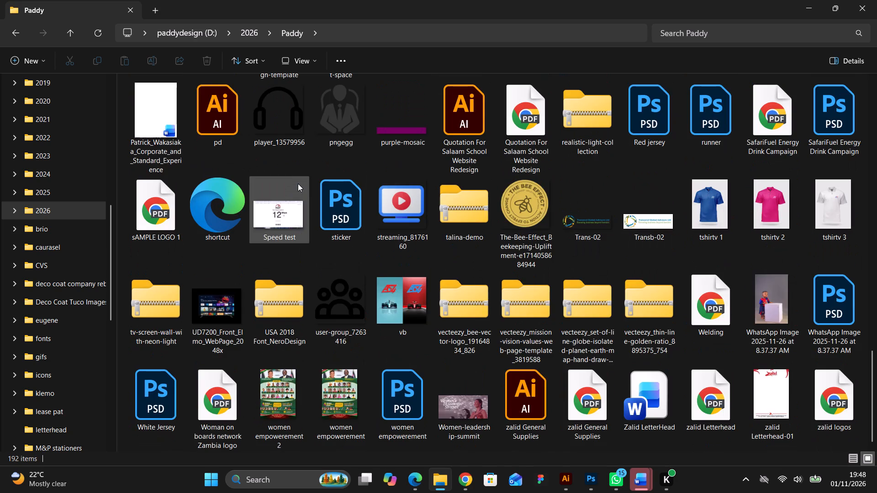
scroll(298, 184, "up", 1)
scroll(298, 184, "down", 2)
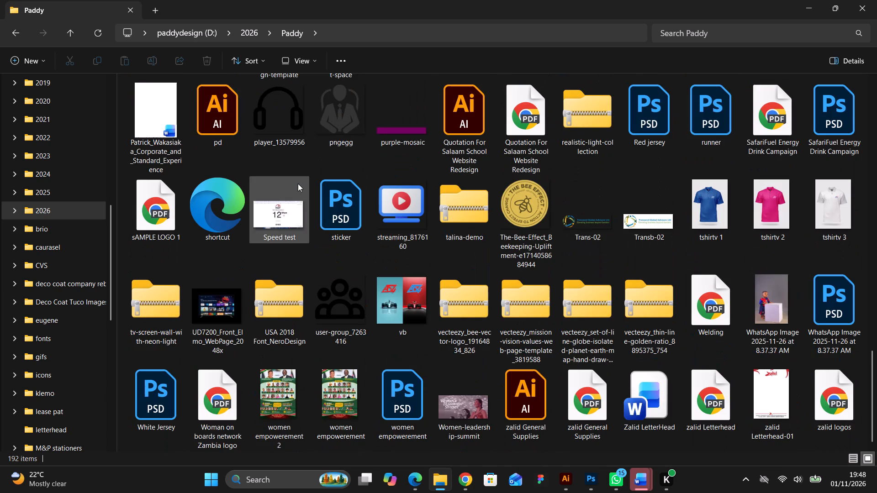
scroll(299, 183, "down", 1)
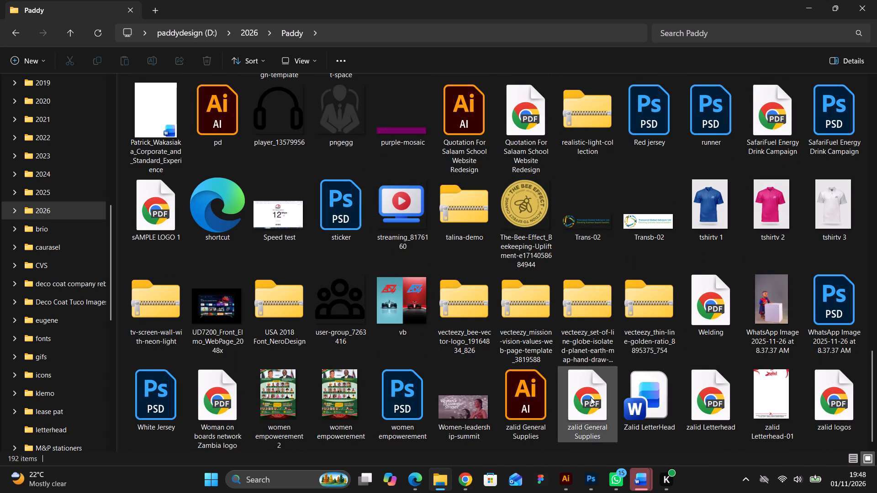
double_click(539, 399)
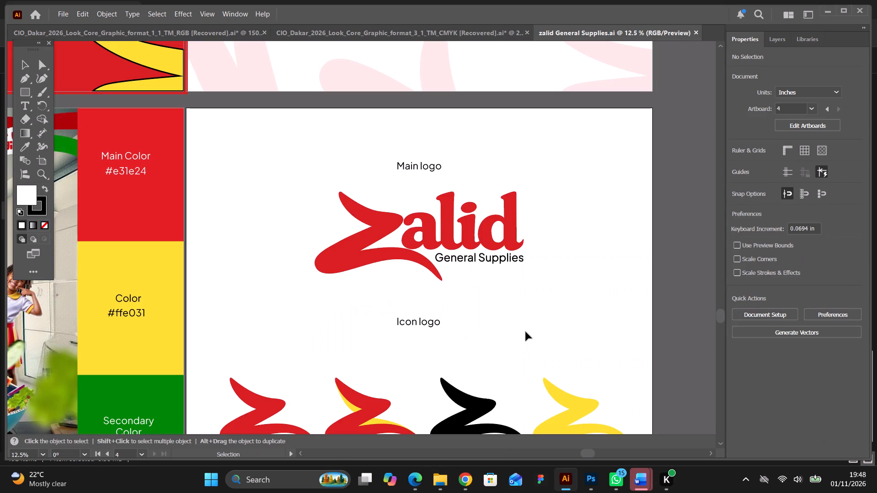
Examine the Zalid artboards with the brand patterns, logo versions, advert image and colour swatches.
key("ctrl+minus")
key("ctrl+minus")
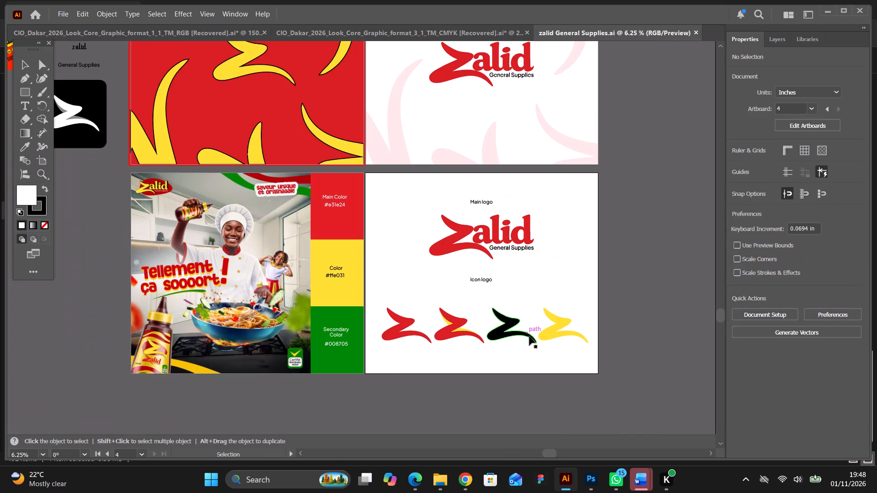
scroll(513, 321, "up", 18)
scroll(513, 319, "down", 3)
scroll(513, 319, "up", 5)
scroll(513, 319, "down", 18)
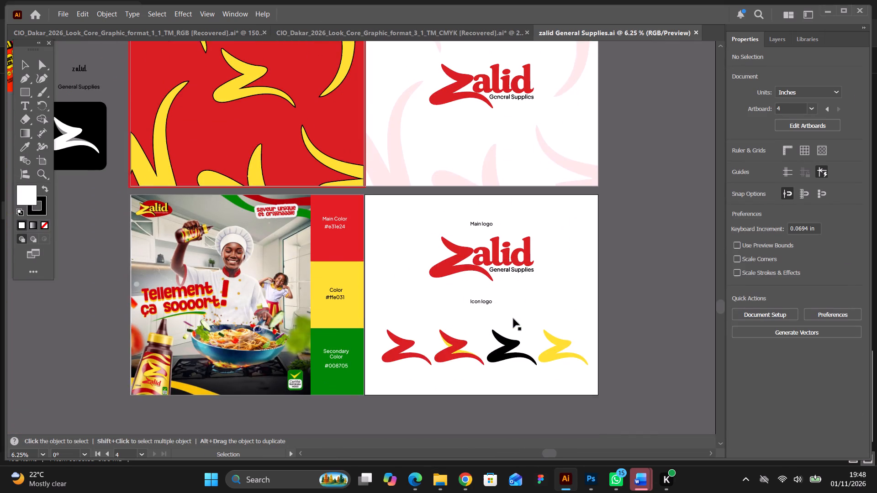
scroll(513, 319, "down", 5)
key("ctrl+minus")
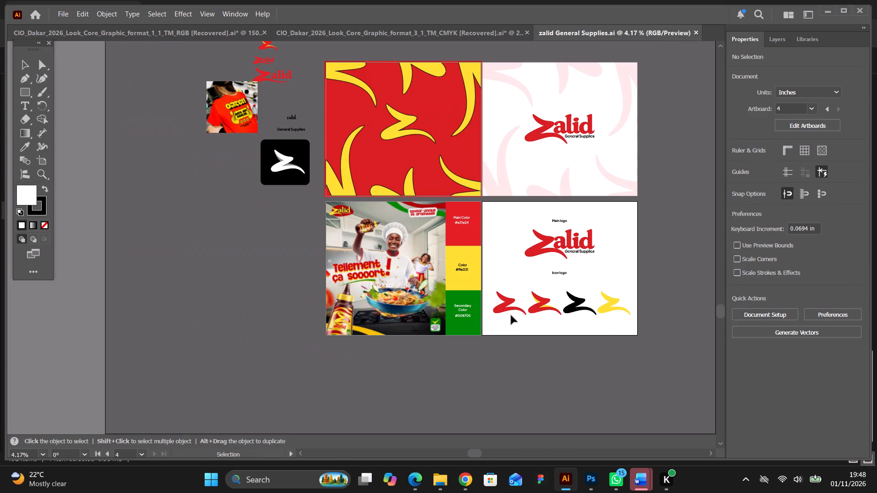
scroll(502, 313, "up", 20)
scroll(502, 313, "up", 6)
scroll(496, 330, "down", 17)
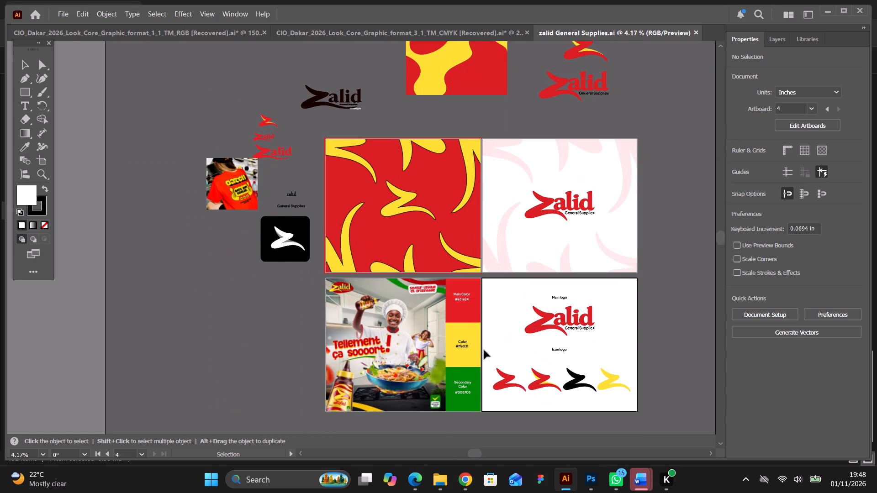
scroll(484, 350, "down", 10)
left_click_drag(472, 452, 479, 453)
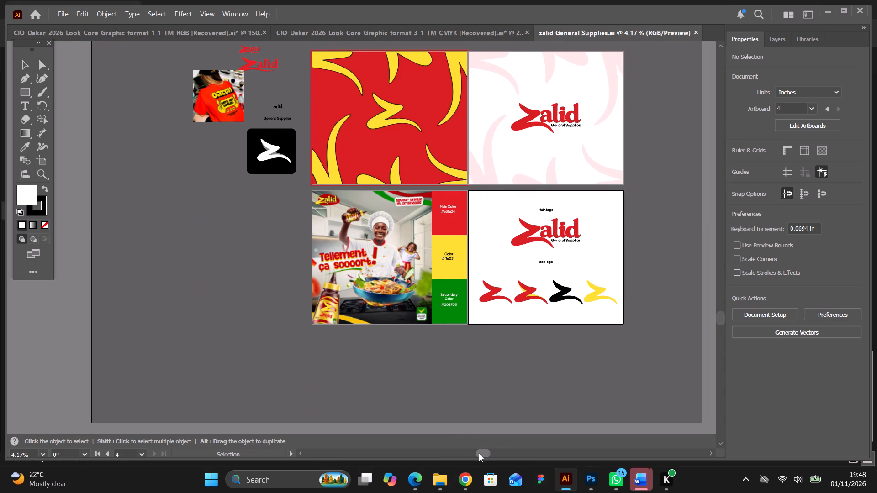
left_click_drag(479, 453, 549, 442)
scroll(497, 181, "up", 5)
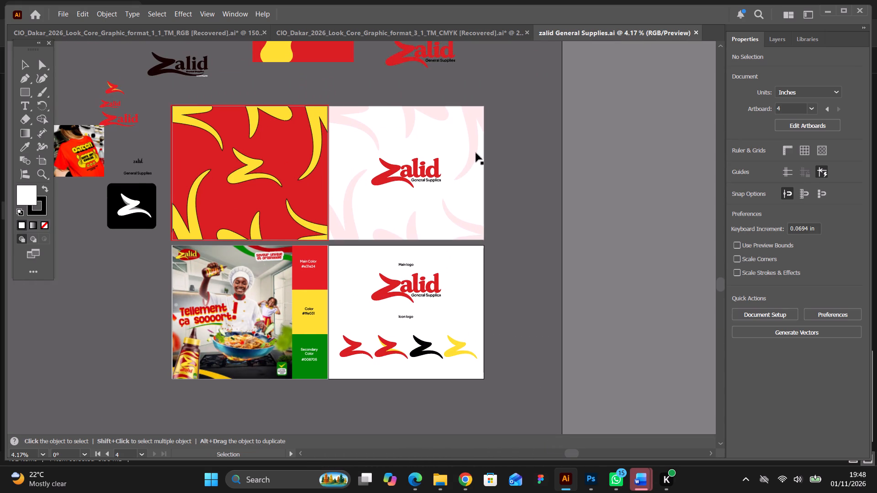
scroll(476, 153, "up", 2)
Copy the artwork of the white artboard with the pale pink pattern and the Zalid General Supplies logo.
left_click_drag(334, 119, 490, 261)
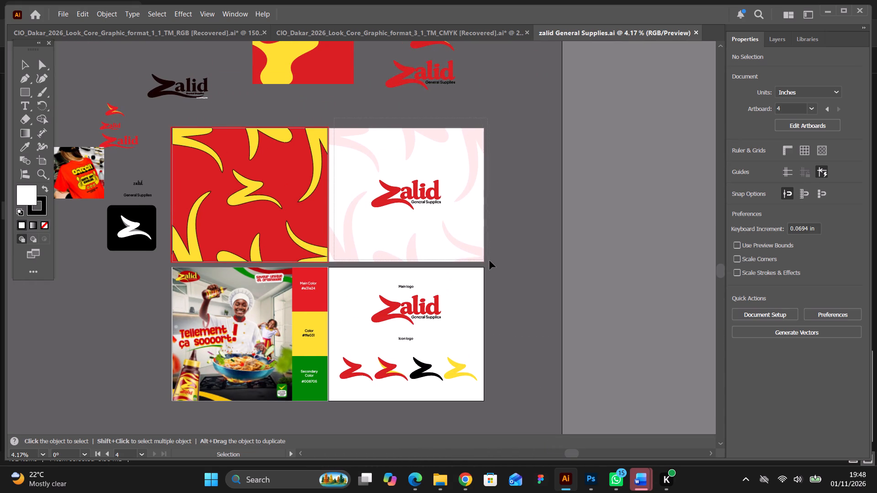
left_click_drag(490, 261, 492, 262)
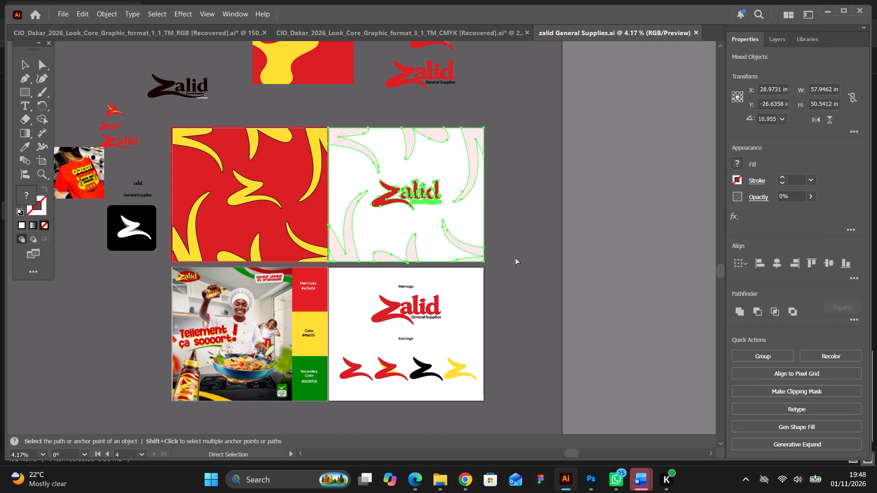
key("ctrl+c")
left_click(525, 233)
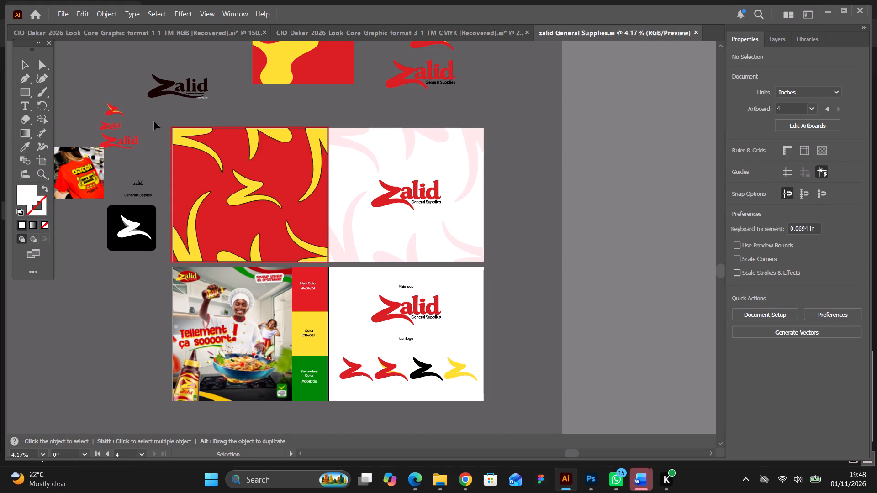
Copy the red and yellow Zalid pattern artwork from the artboard beside the white logo artboard.
left_click_drag(159, 122, 327, 262)
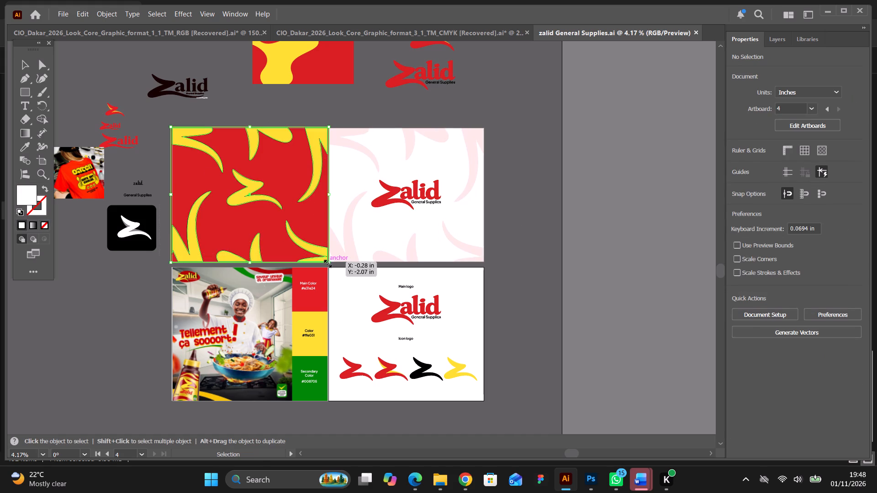
key("ctrl+c")
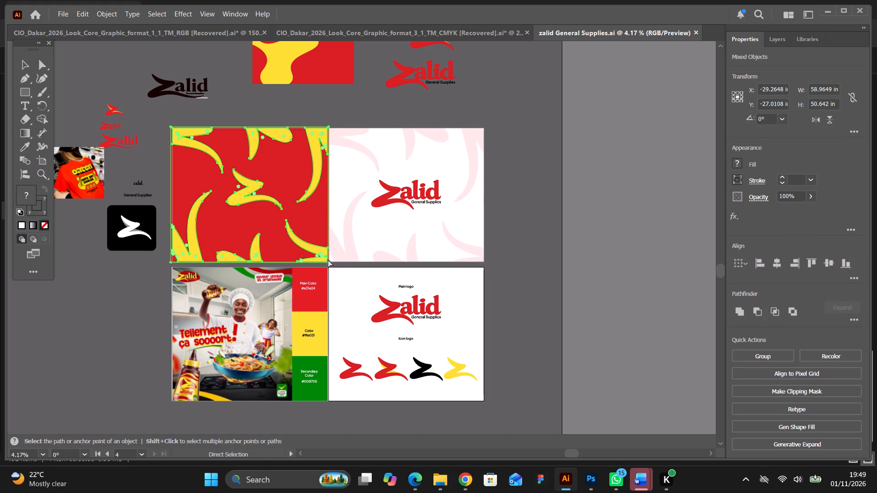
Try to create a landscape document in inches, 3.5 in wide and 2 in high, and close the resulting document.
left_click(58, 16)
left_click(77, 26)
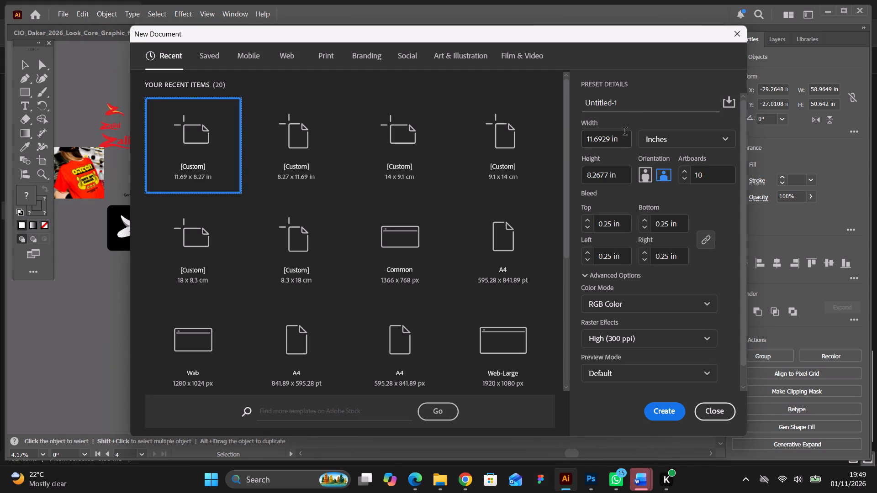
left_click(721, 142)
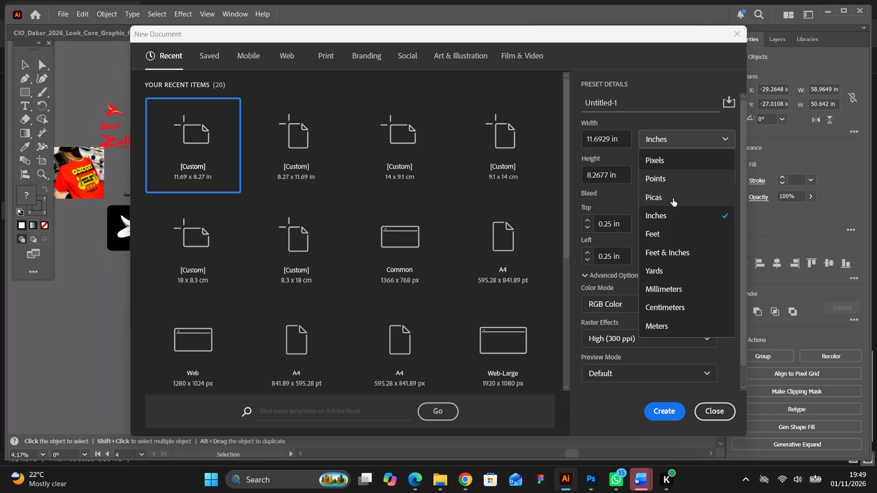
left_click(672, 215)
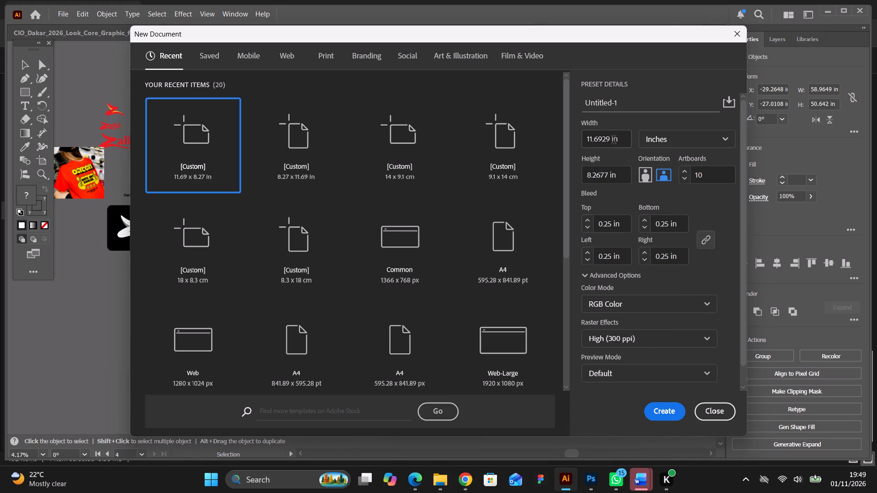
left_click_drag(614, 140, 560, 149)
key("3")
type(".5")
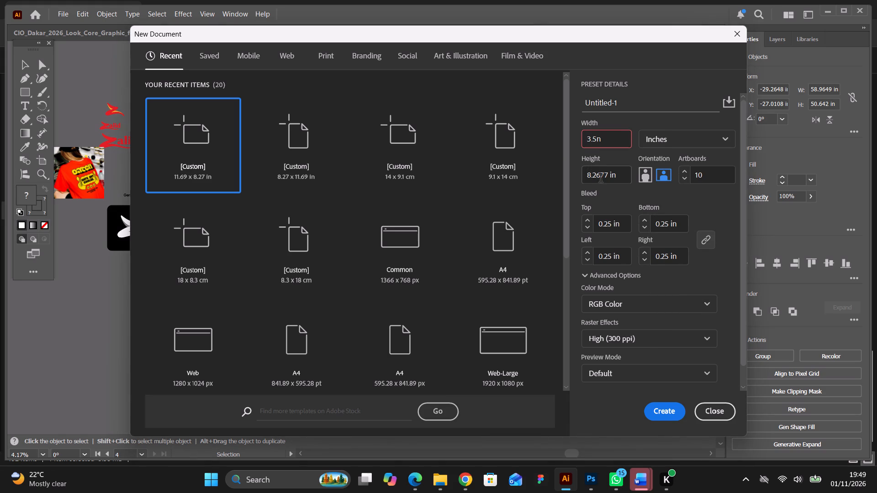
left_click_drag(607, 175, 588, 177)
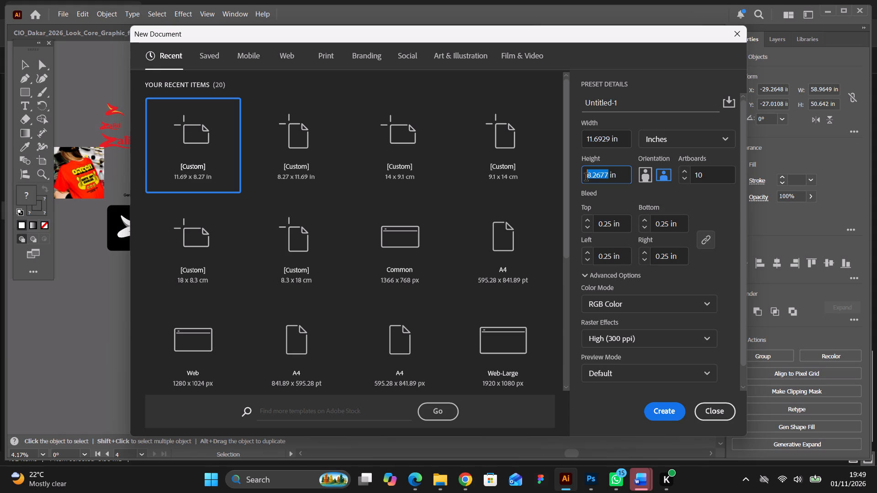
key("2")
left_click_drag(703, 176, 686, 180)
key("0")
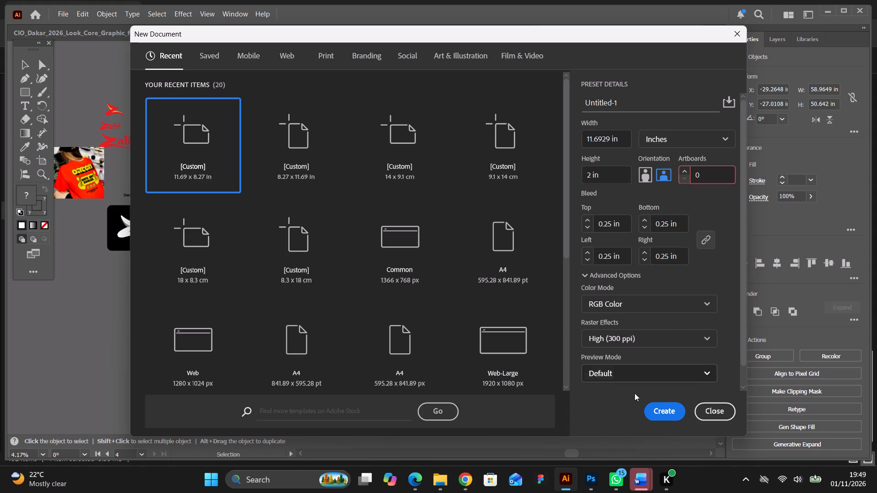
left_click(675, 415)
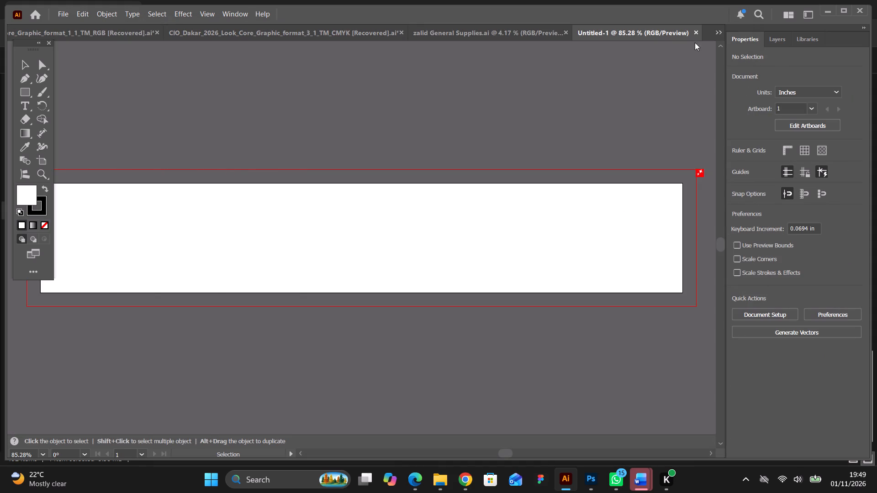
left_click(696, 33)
Create a new landscape document with one artboard, 3.5 in wide and 2 in high.
left_click(61, 12)
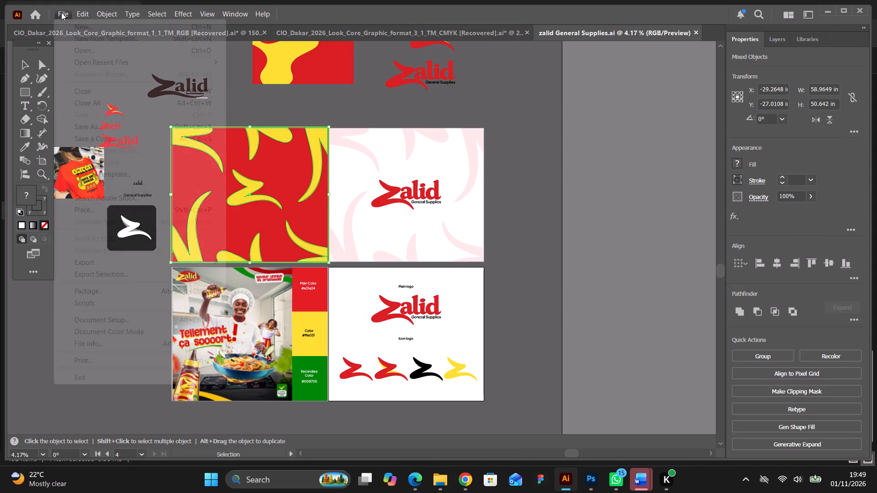
left_click(91, 23)
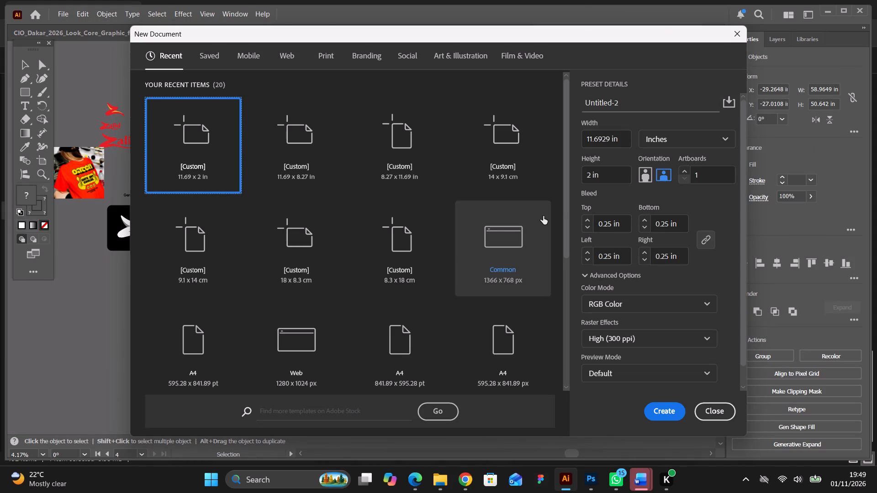
left_click_drag(611, 142, 567, 147)
key("3")
key("period")
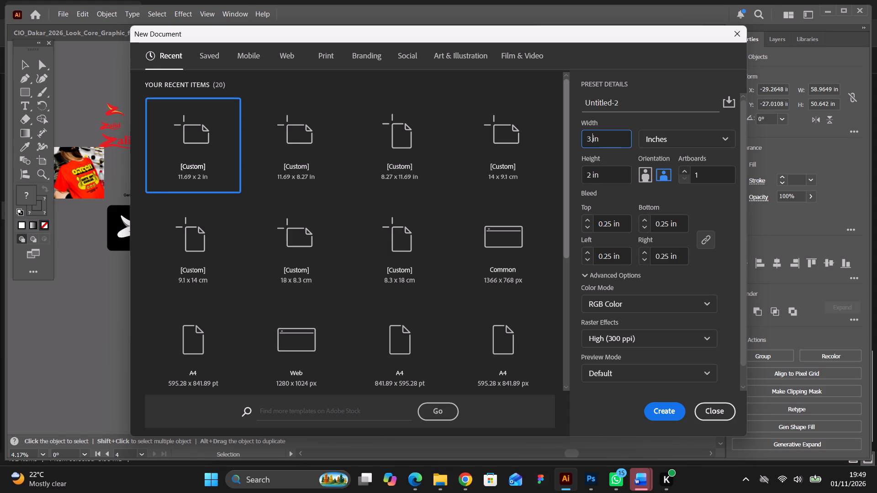
key("5")
left_click(666, 412)
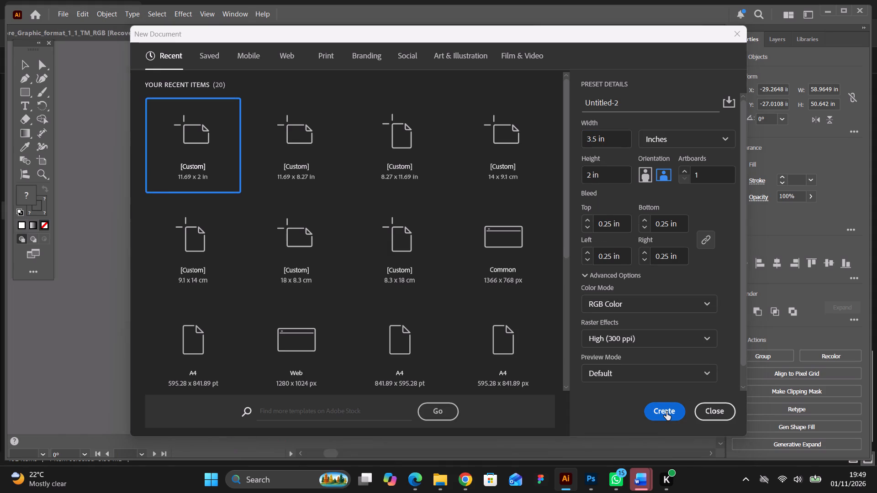
left_click(476, 229)
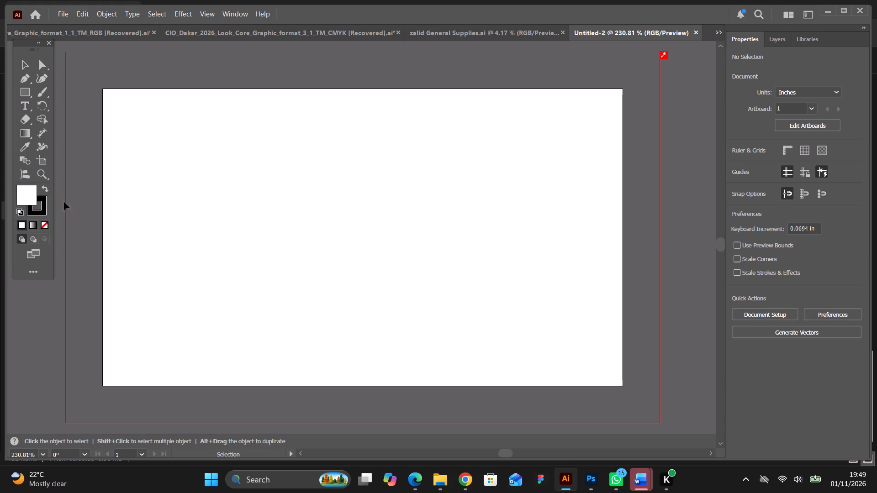
Add a second 3.5 × 2 in artboard to the right of Artboard 1.
left_click(46, 163)
scroll(450, 357, "down", 7)
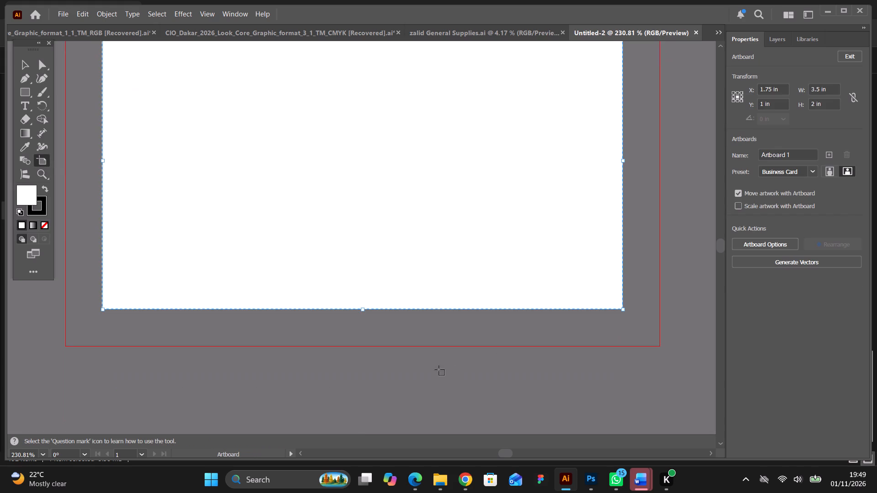
scroll(459, 419, "up", 2)
left_click(507, 451)
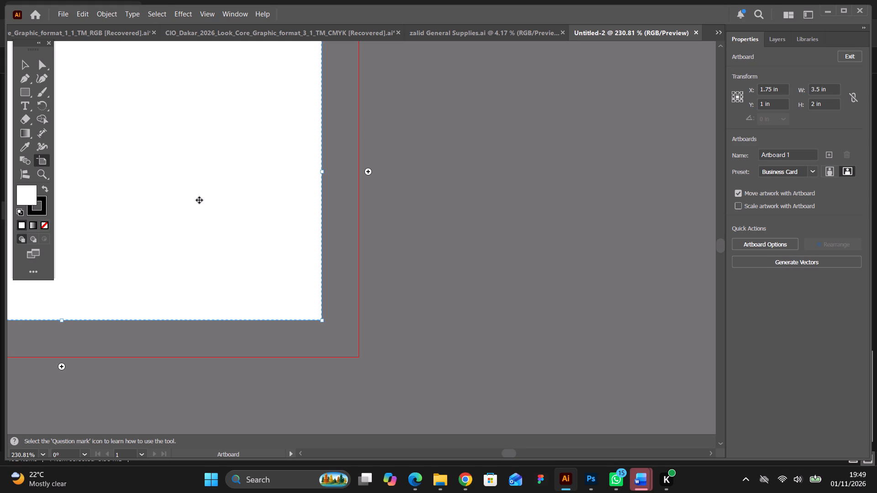
left_click_drag(199, 200, 498, 203, "alt")
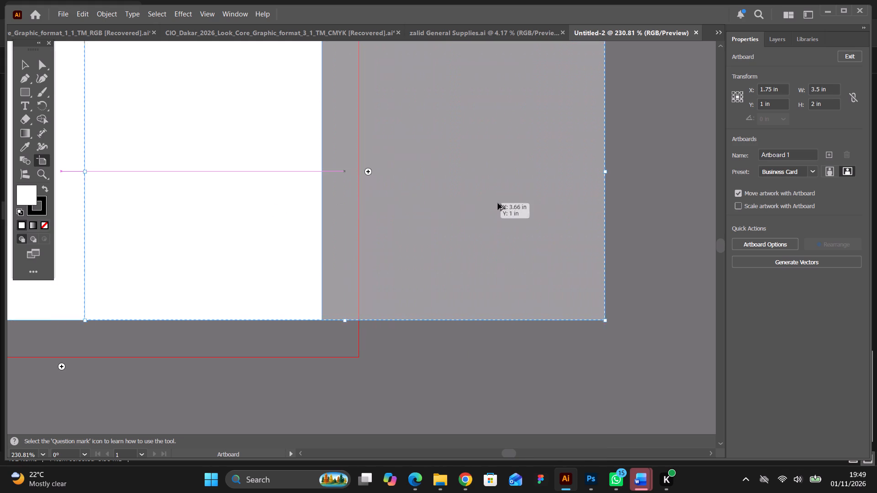
left_click_drag(498, 203, 511, 203, "alt")
key("ctrl+z")
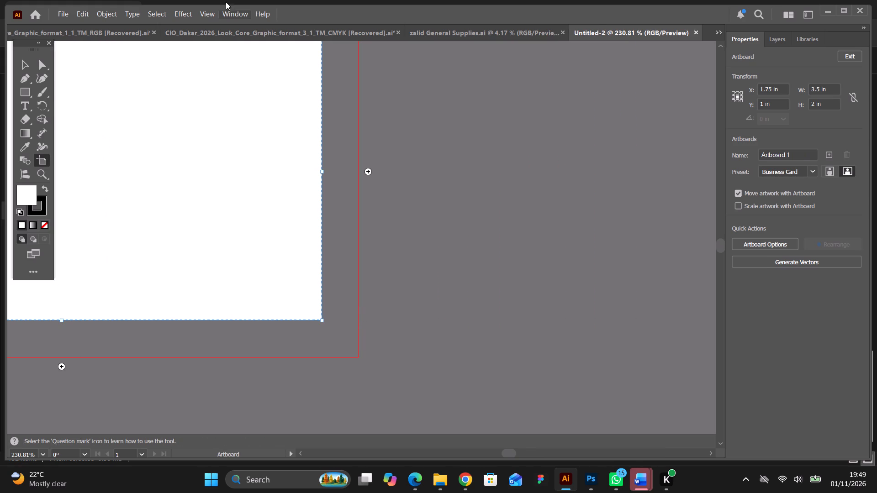
left_click(158, 15)
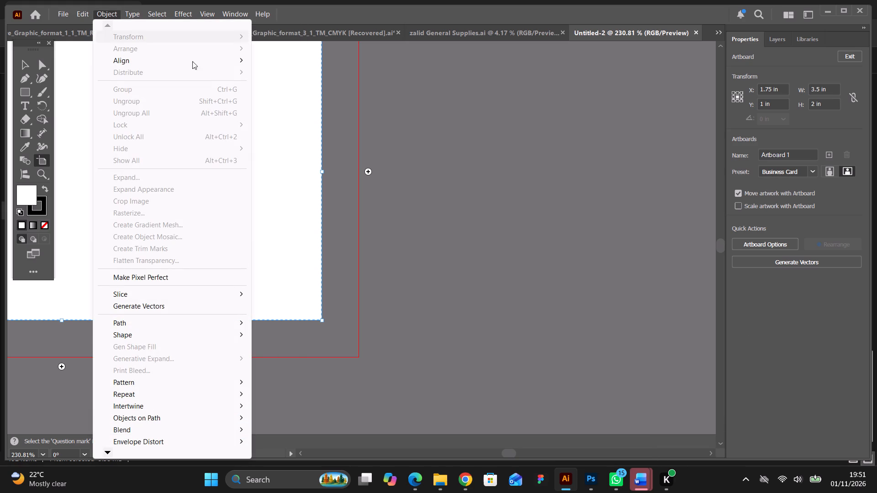
left_click(369, 171)
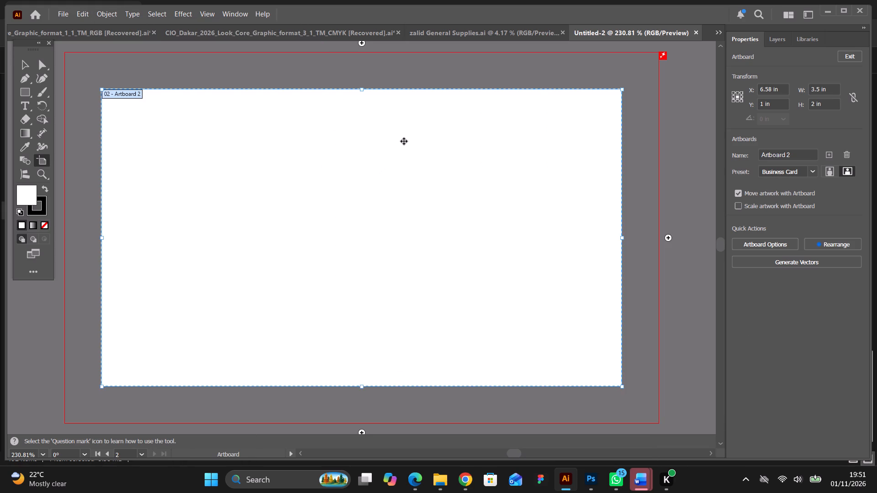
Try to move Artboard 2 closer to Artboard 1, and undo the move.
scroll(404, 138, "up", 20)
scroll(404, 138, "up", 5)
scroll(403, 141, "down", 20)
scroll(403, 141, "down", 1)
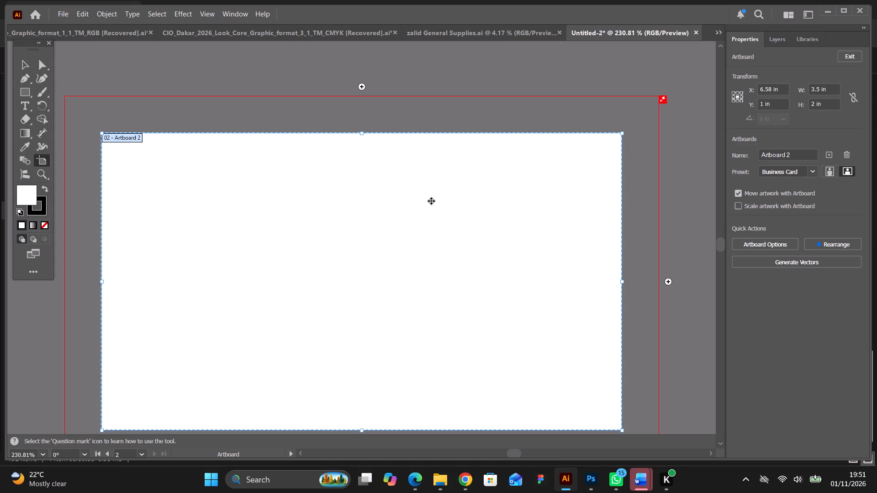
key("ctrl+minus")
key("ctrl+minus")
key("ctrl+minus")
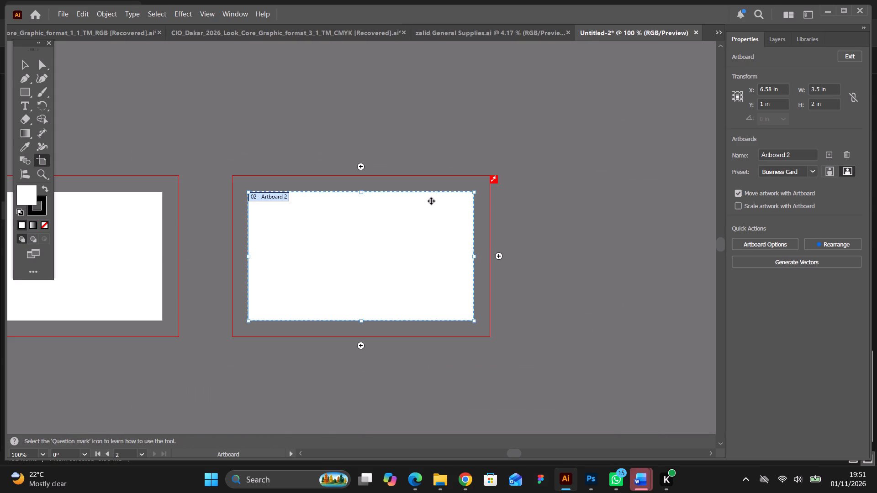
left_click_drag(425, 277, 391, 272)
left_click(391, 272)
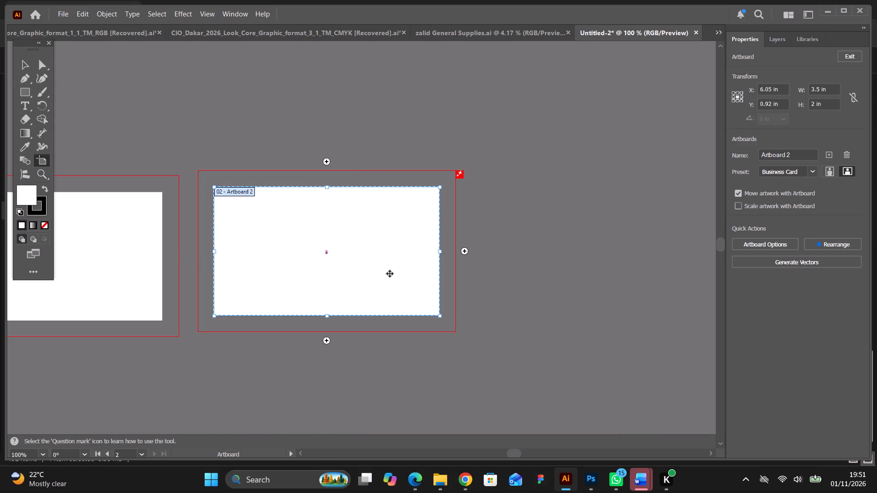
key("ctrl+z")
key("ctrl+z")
Move Artboard 2 horizontally closer to Artboard 1, to an X position of about 6.08 in.
left_click_drag(399, 271, 377, 271)
left_click_drag(379, 273, 368, 273)
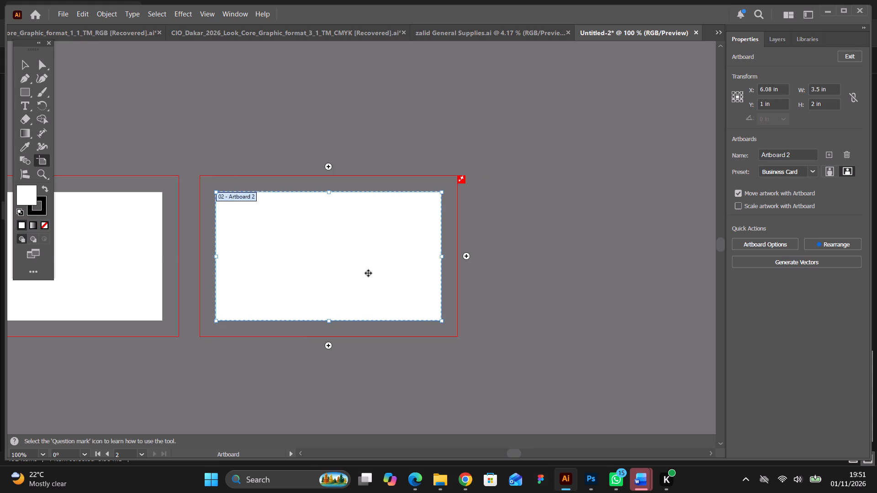
Paste the copied red and yellow Zalid pattern artwork onto Artboard 1.
left_click_drag(516, 450, 511, 449)
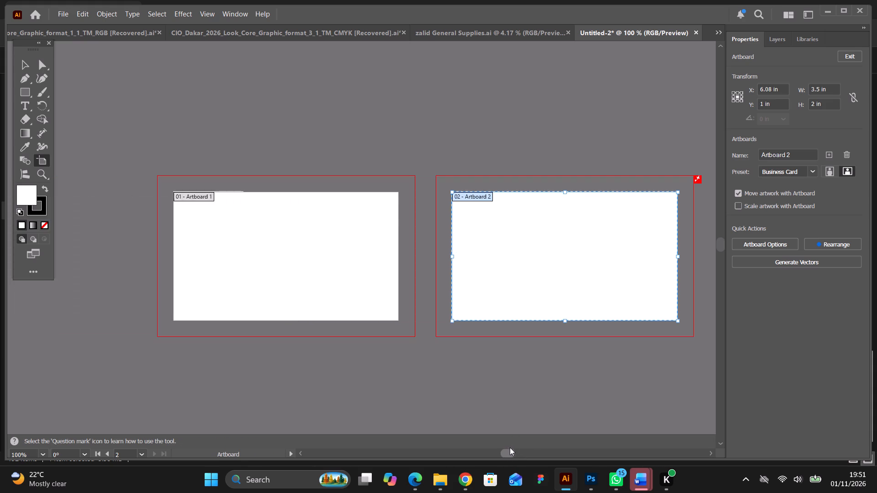
key("ctrl+equal")
key("ctrl+equal")
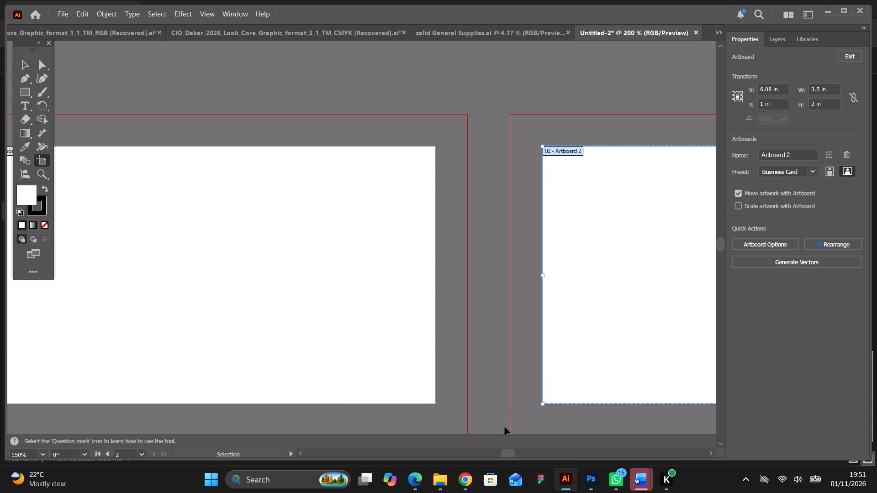
left_click(505, 455)
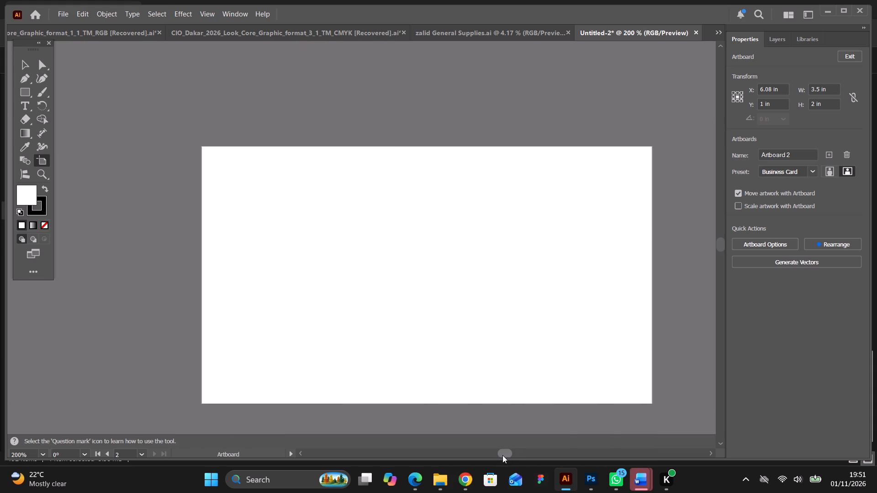
scroll(507, 417, "down", 5)
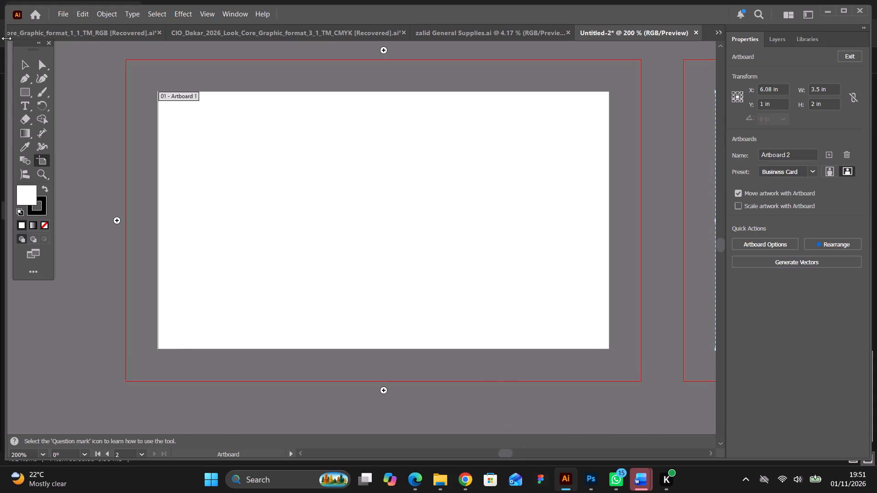
left_click(24, 60)
left_click(74, 75)
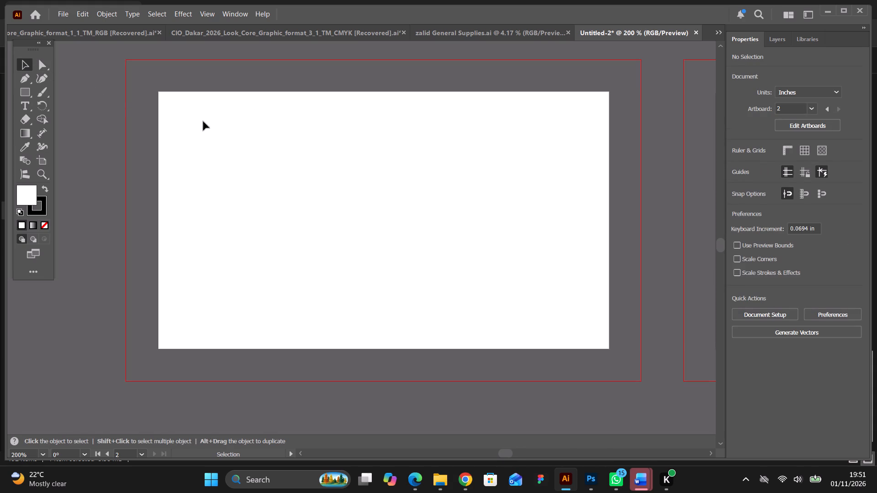
left_click(235, 141)
key("ctrl+v")
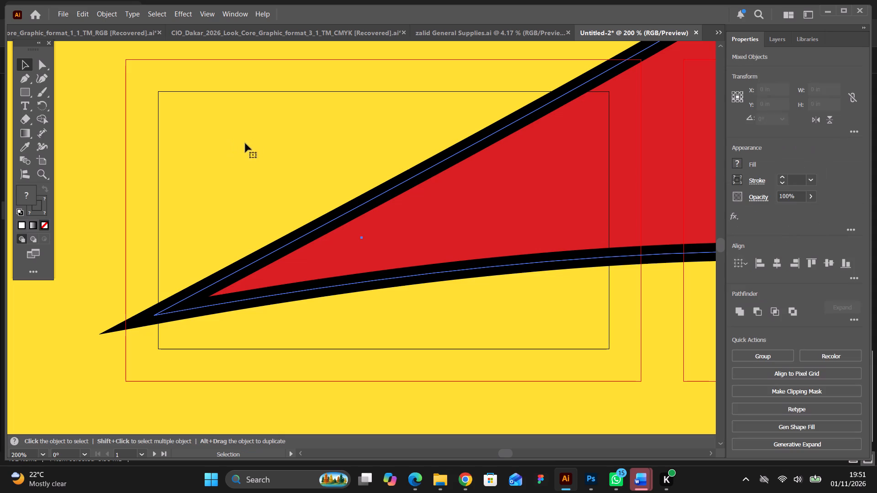
Scale the pasted pattern artwork down proportionally about its centre to about 4.34 × 3.73 in.
key("ctrl+minus")
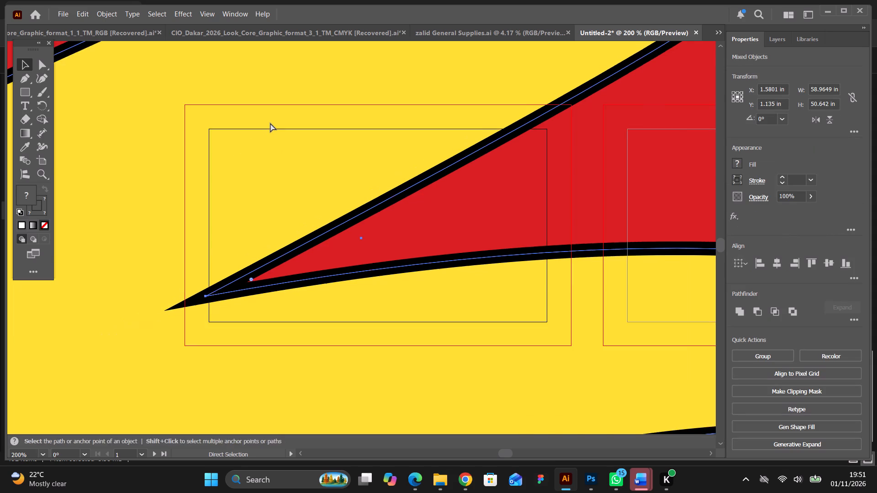
key("ctrl+minus")
key("ctrl+minus")
key("ctrl+minus")
key("ctrl+minus")
key("ctrl+minus")
key("ctrl+minus")
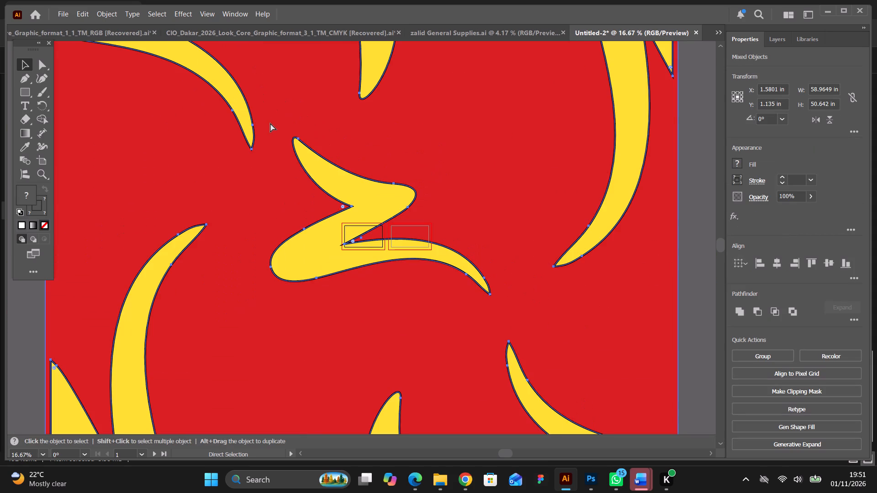
key("ctrl+minus")
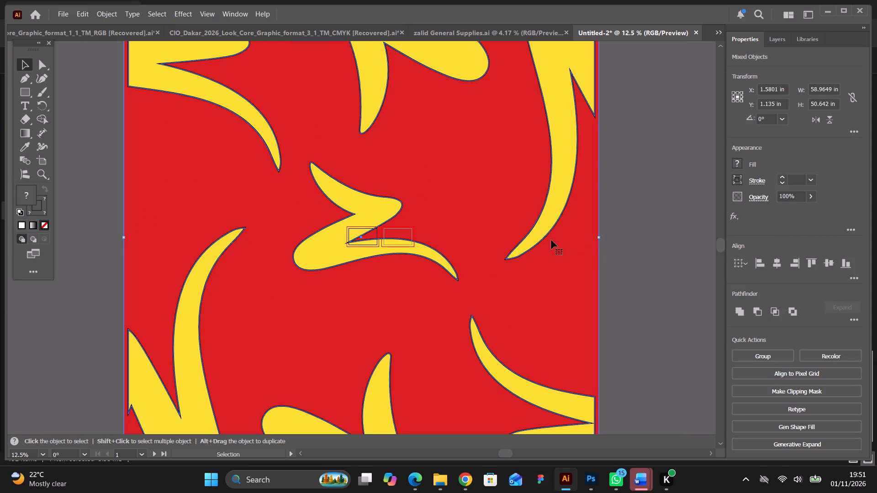
left_click_drag(601, 239, 390, 239)
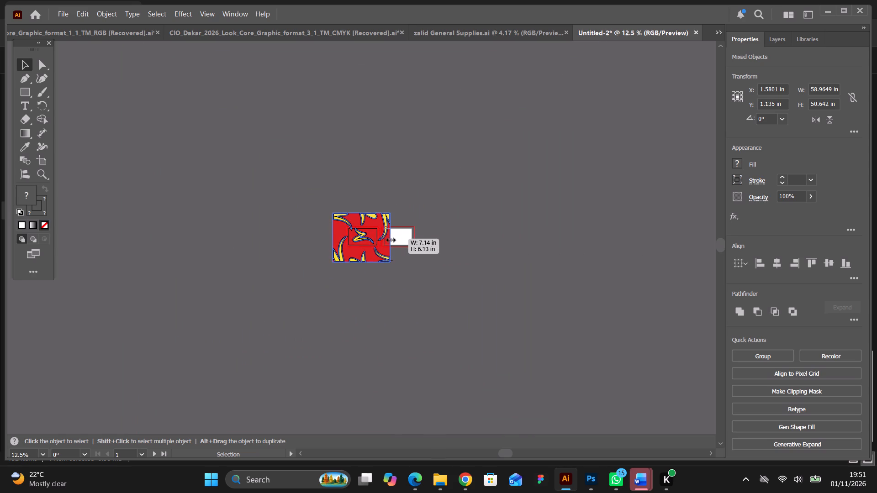
left_click_drag(390, 239, 379, 239)
Scale the whole pattern artwork down further about its centre to about 2.64 × 2.26 in.
key("ctrl+equal")
key("ctrl+equal")
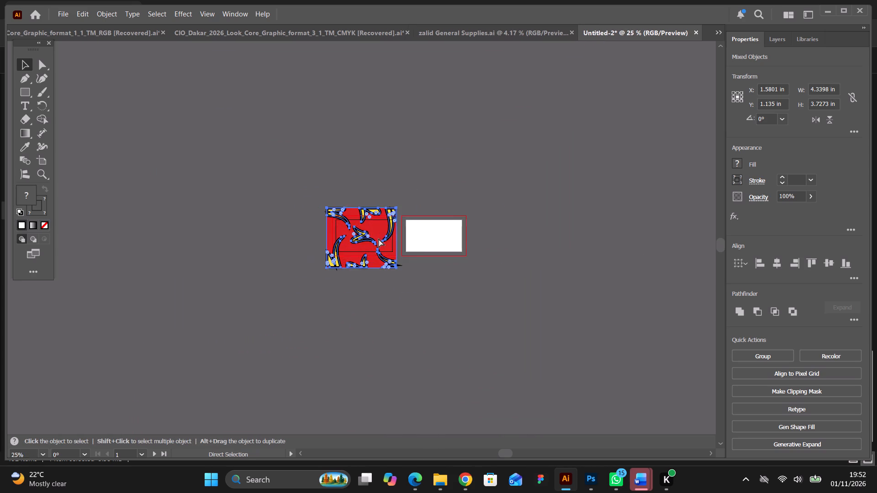
key("ctrl+equal")
key("ctrl+equal")
key("ctrl+equal")
key("ctrl+equal")
key("ctrl+equal")
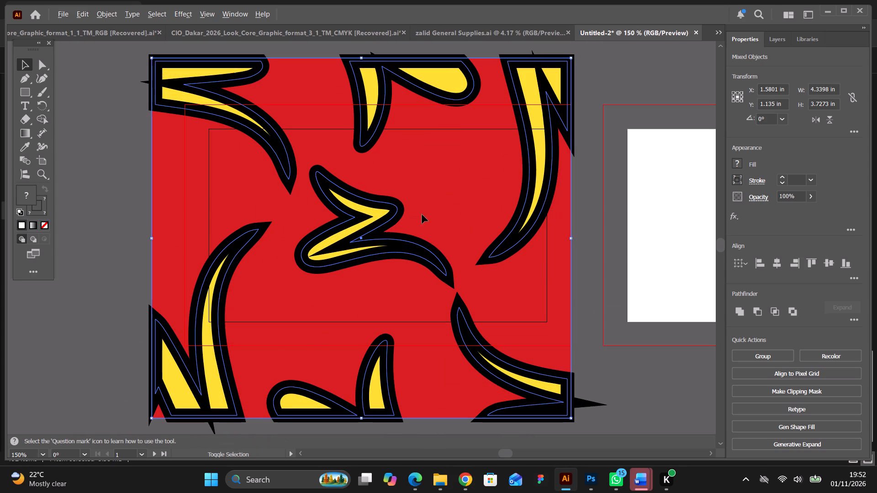
left_click_drag(571, 238, 507, 230, "alt+shift")
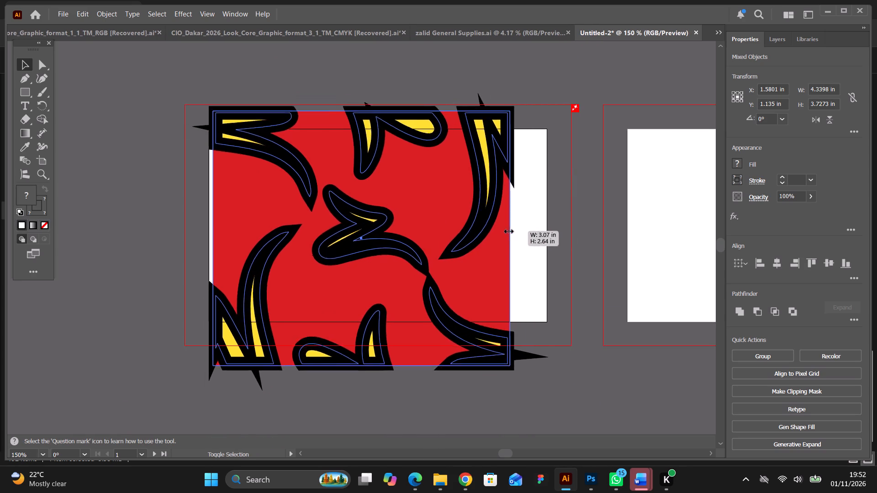
left_click_drag(507, 230, 487, 223, "alt+shift")
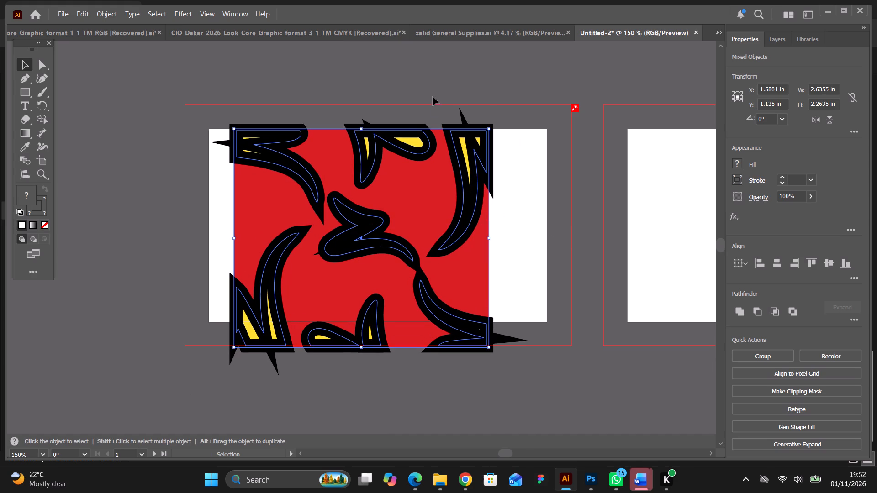
left_click(434, 90)
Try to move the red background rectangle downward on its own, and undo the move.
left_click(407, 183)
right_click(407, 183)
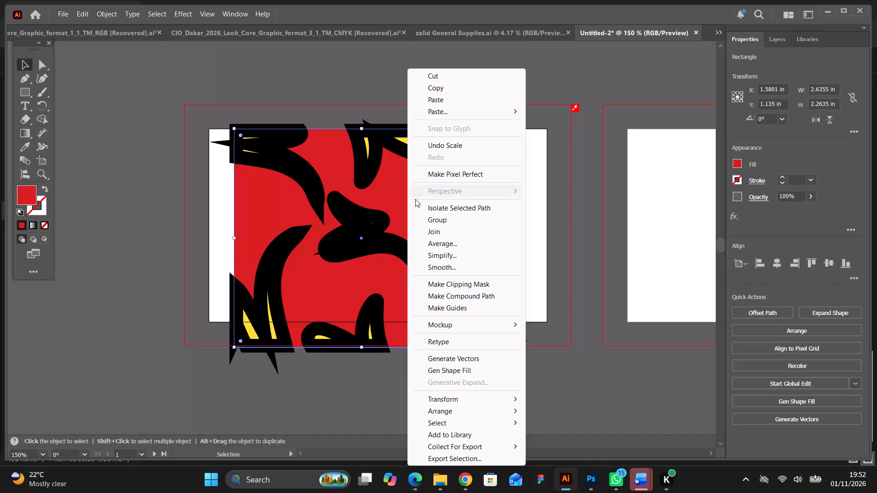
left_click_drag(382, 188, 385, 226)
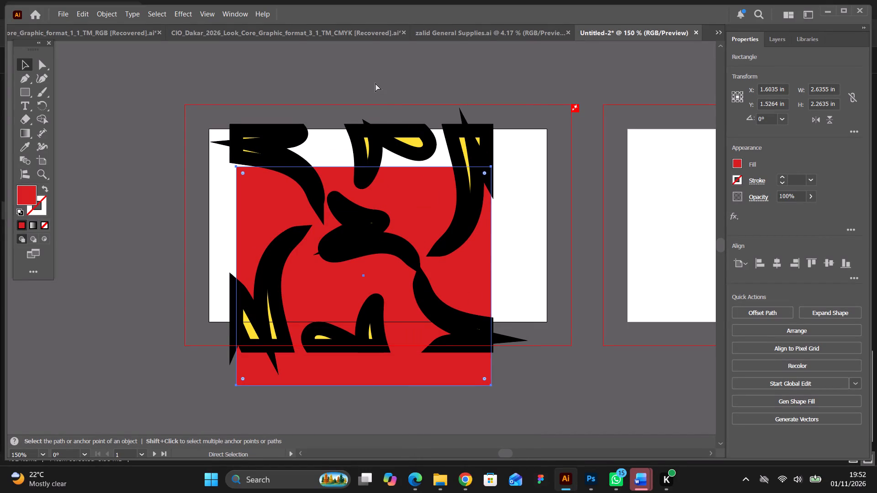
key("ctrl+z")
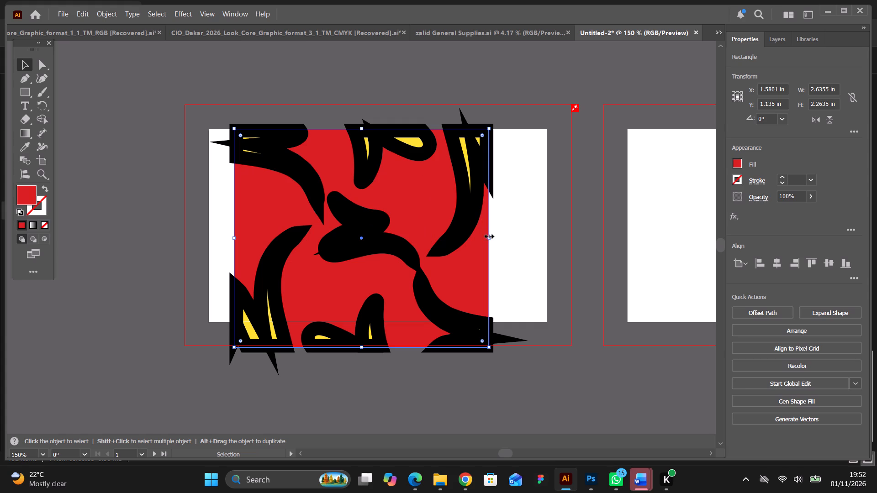
Resize the red background rectangle to about 3.57 × 2.13 in so it extends slightly past Artboard 1 on all sides.
left_click_drag(489, 237, 530, 236)
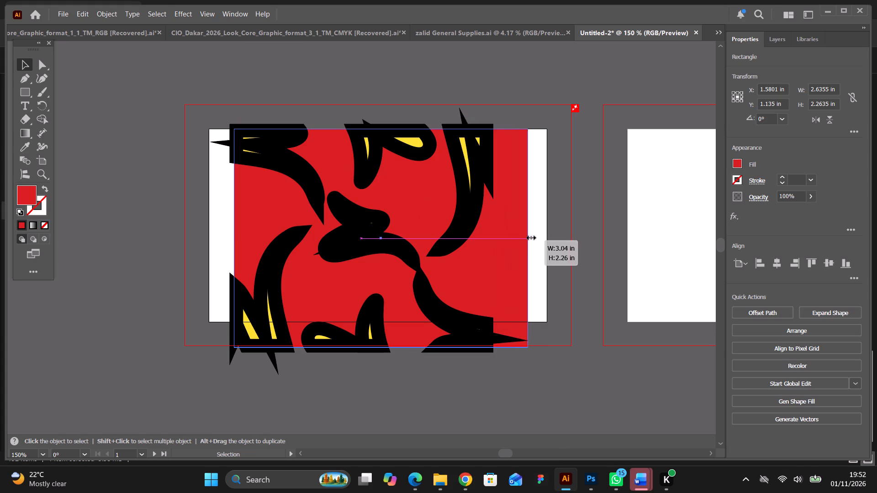
left_click_drag(530, 236, 547, 236)
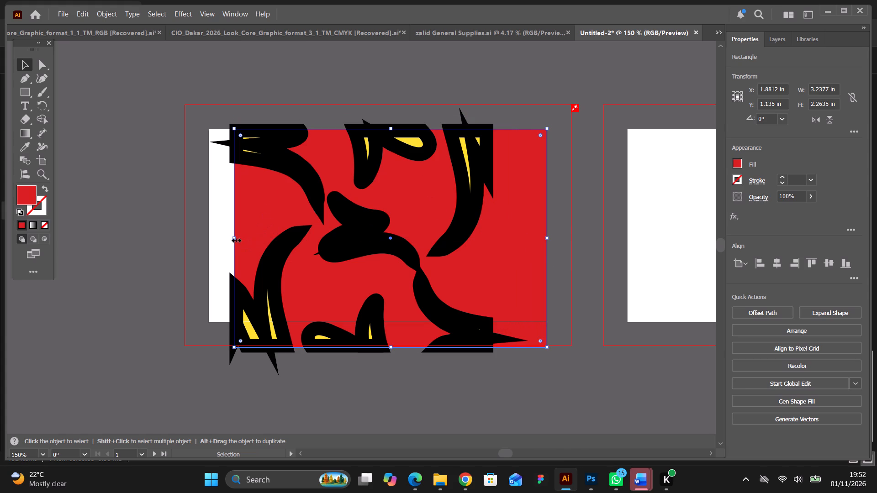
left_click_drag(235, 239, 206, 236)
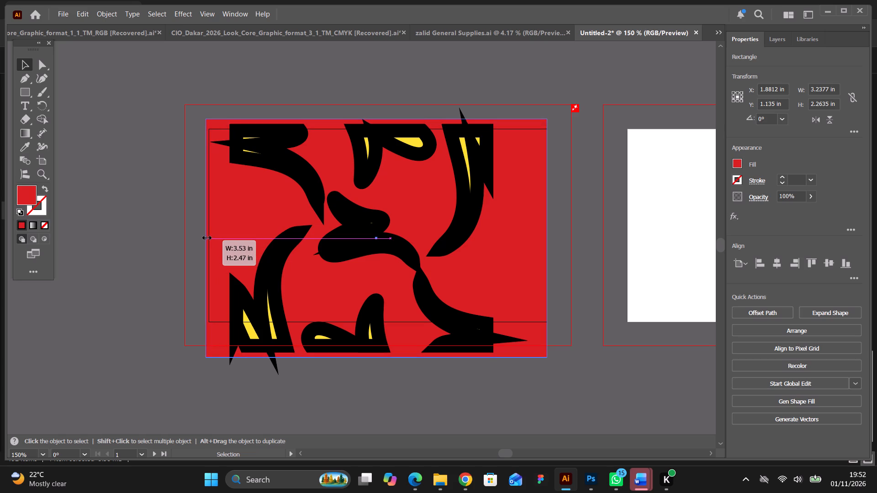
left_click_drag(206, 236, 206, 236)
left_click_drag(378, 358, 377, 327)
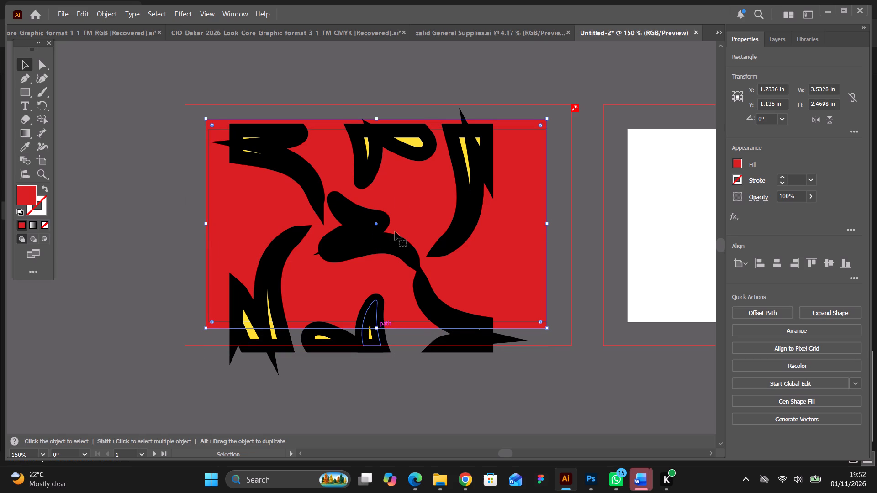
left_click(377, 120)
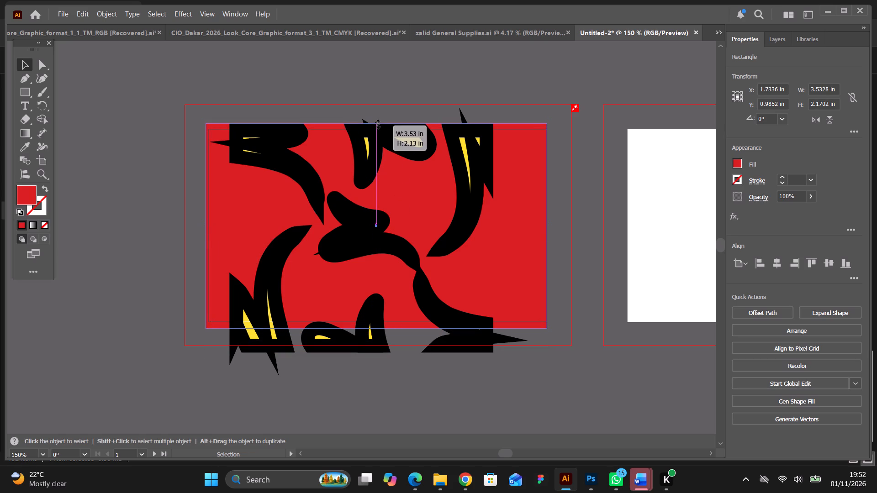
left_click(547, 228)
left_click(547, 78)
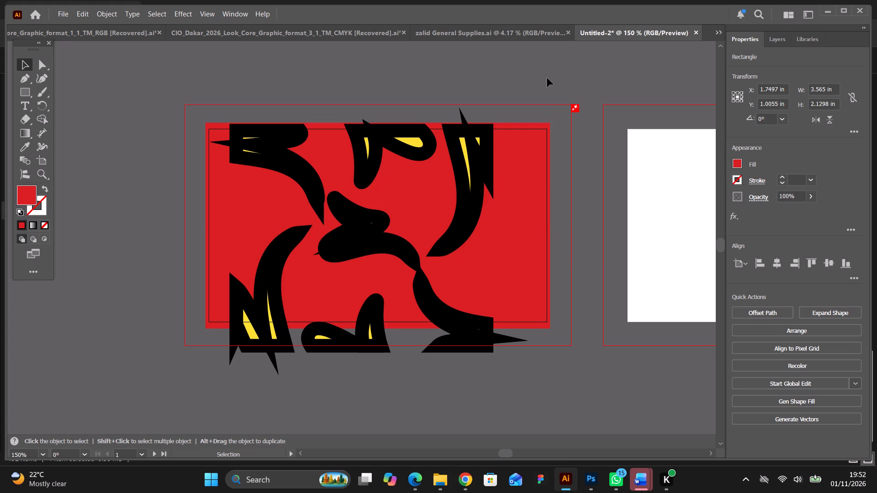
Reduce the stroke of the outer yellow shapes group to 0.75 pt.
left_click(487, 162)
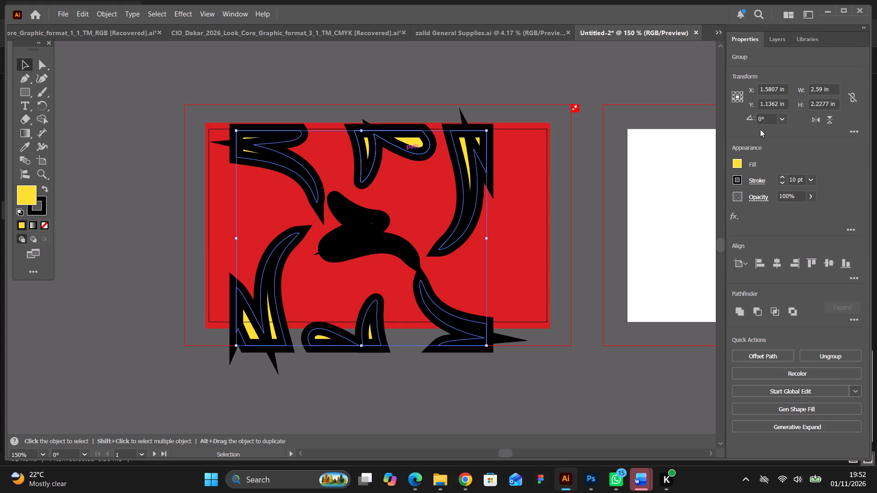
left_click(784, 187)
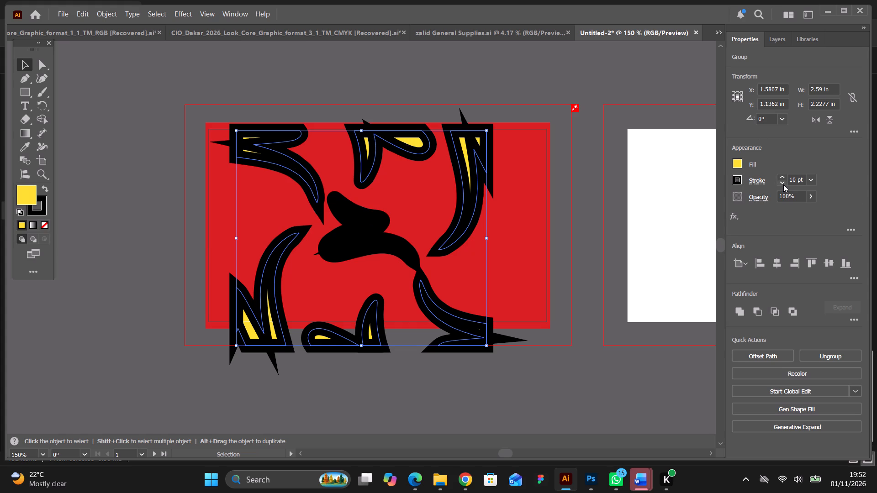
left_click(783, 184)
double_click(783, 184)
left_click(783, 184)
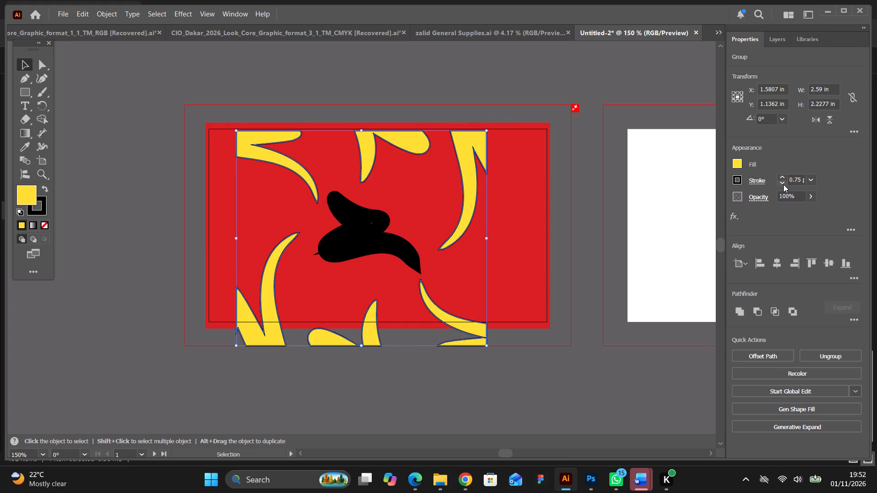
Reduce the stroke of the central yellow Z shape to 0.5 pt.
left_click(390, 248)
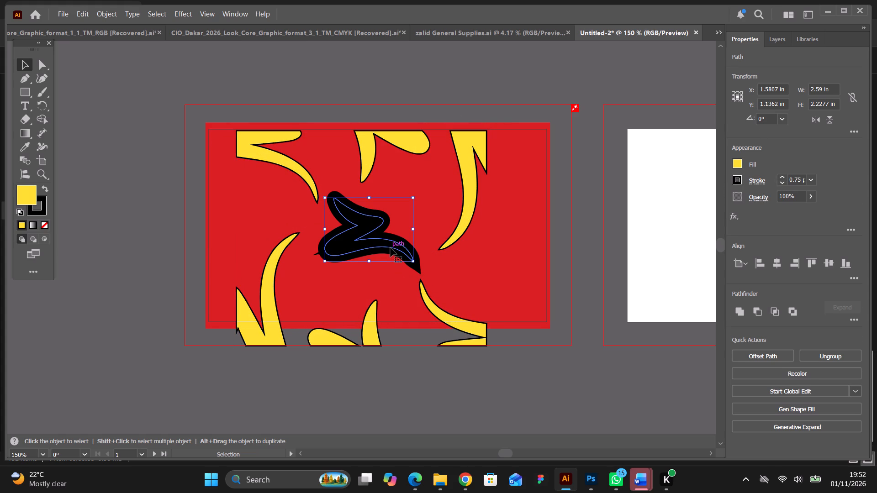
triple_click(782, 184)
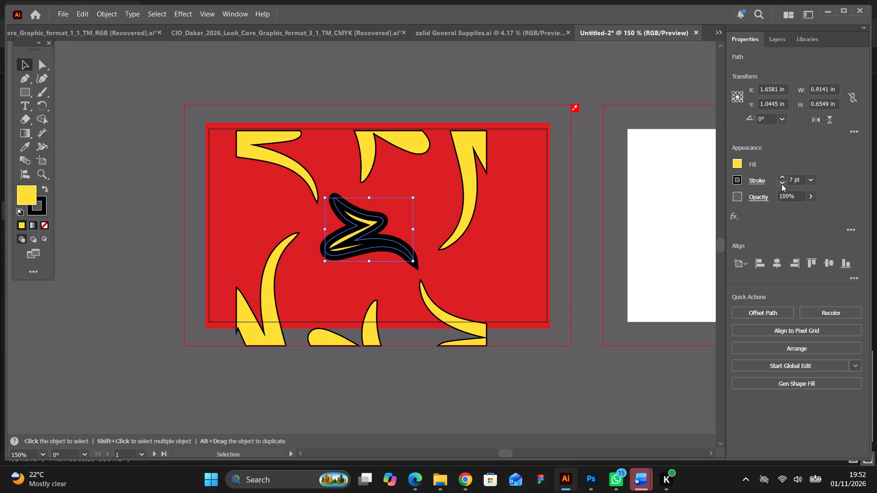
triple_click(782, 184)
double_click(782, 184)
left_click(782, 184)
left_click(782, 184)
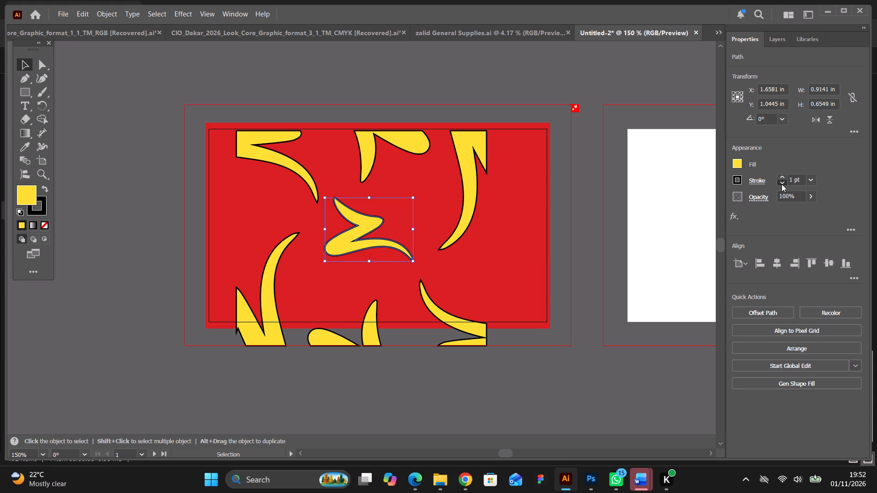
left_click(782, 184)
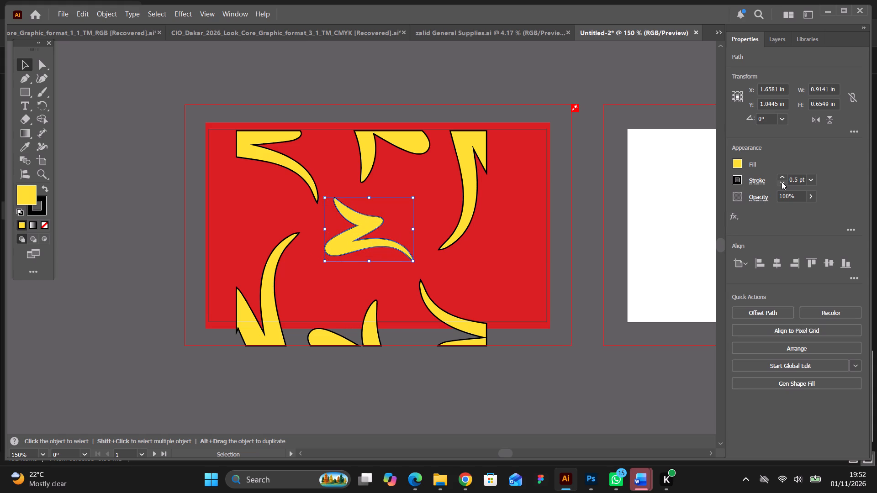
left_click(599, 256)
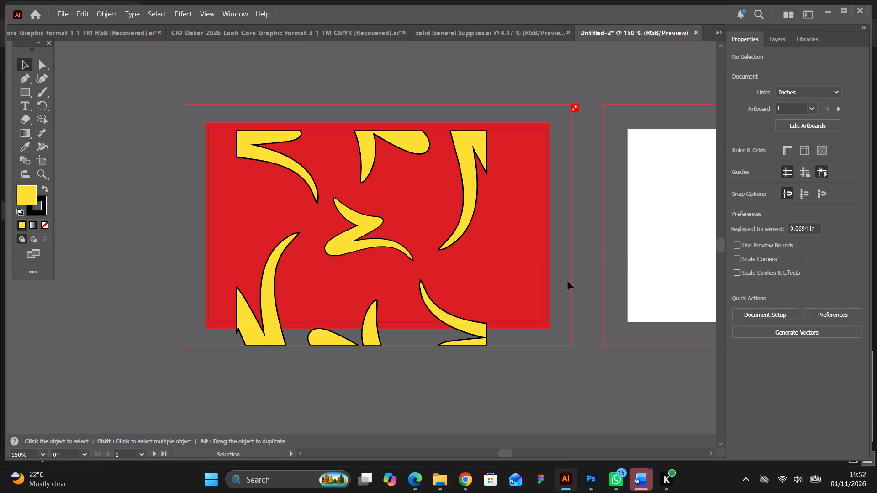
left_click(567, 283)
Ungroup the outer yellow shapes around the central Z.
left_click(472, 329)
right_click(473, 329)
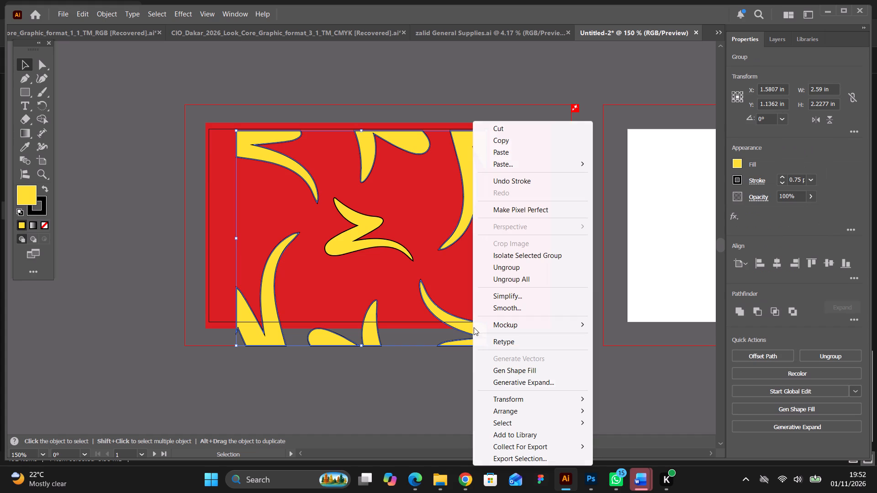
left_click(515, 267)
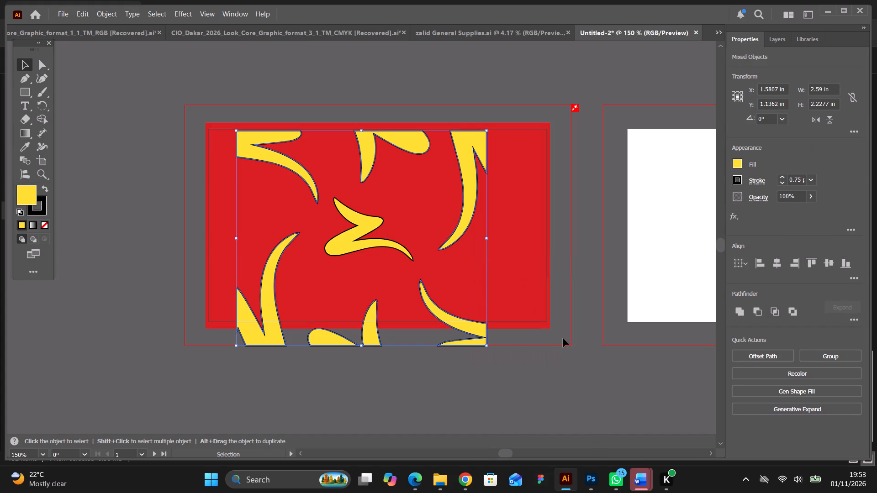
left_click(571, 342)
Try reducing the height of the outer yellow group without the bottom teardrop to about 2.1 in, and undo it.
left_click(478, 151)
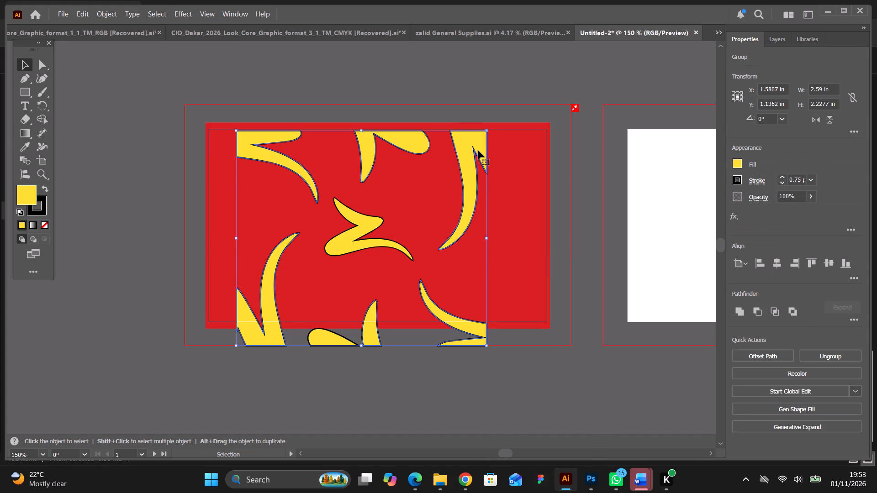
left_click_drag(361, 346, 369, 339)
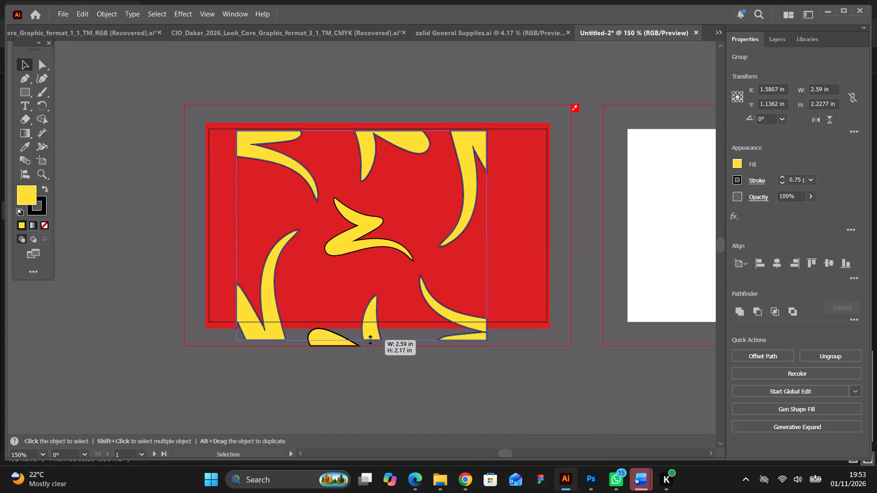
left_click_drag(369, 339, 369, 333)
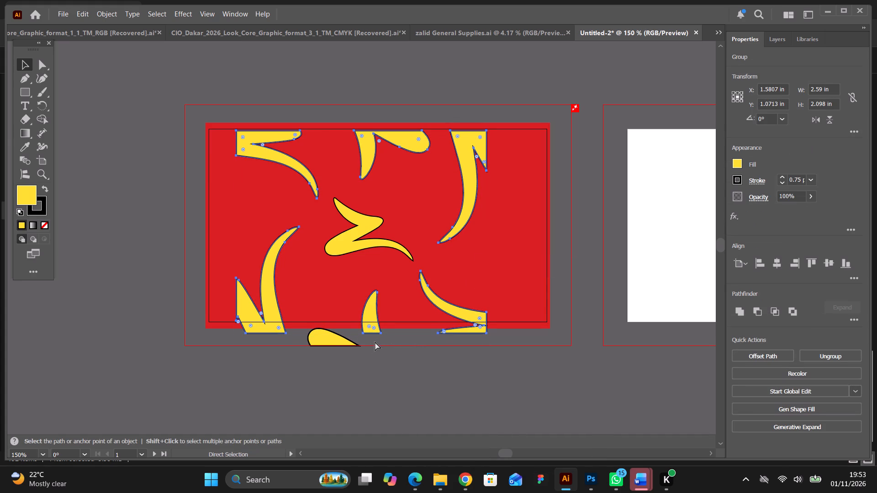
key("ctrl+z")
Reduce the height of the outer yellow group together with the bottom teardrop shape to about 1.99 in, keeping the top edge in place.
left_click(340, 339, "shift")
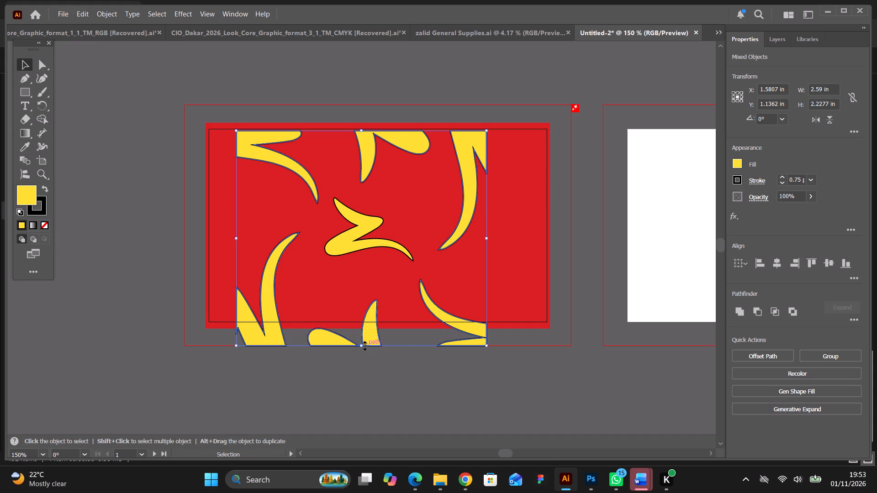
left_click_drag(361, 344, 365, 336)
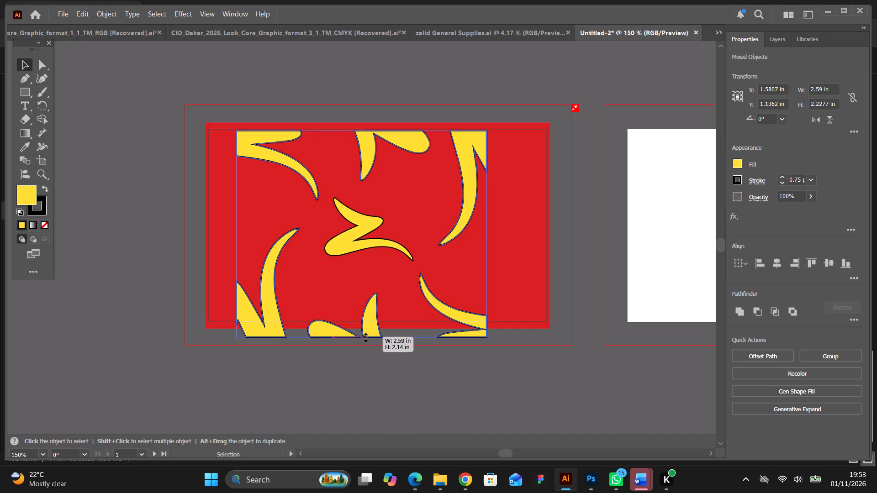
left_click_drag(365, 336, 367, 323)
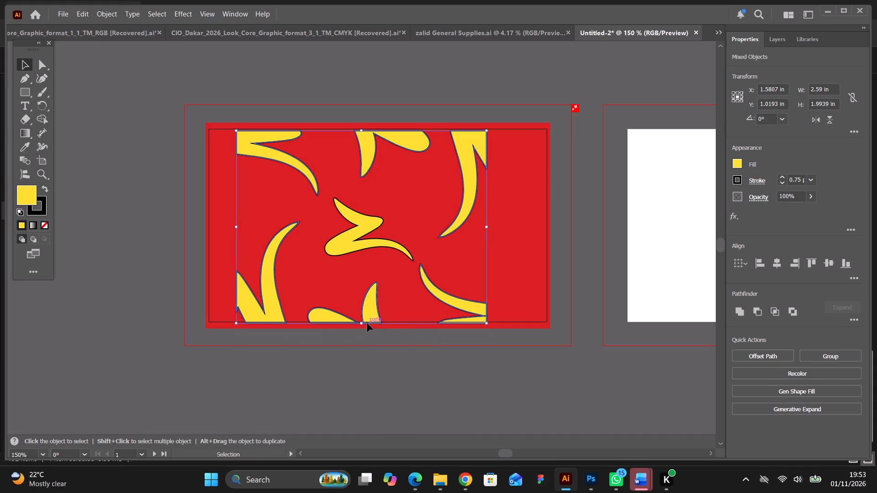
left_click(434, 357)
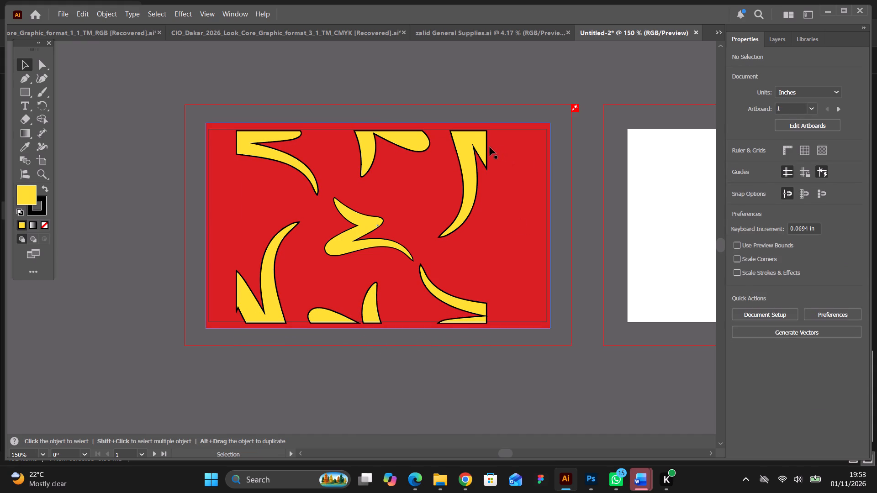
Ungroup the outer yellow shapes that surround the central Z.
left_click(490, 147)
left_click(483, 146)
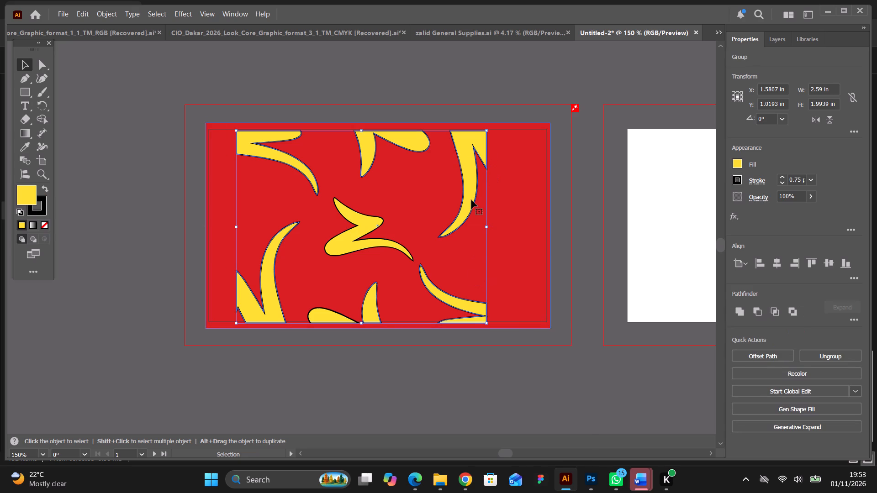
right_click(471, 200)
left_click(500, 276)
left_click(501, 367)
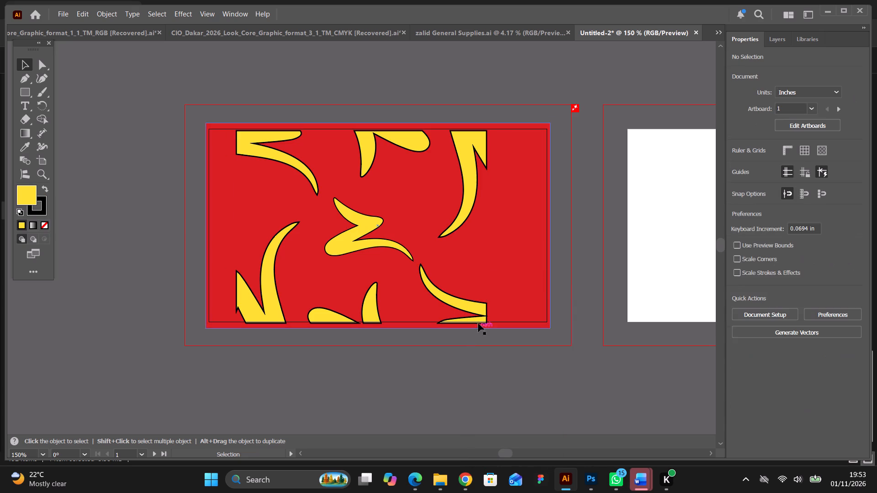
Move the two right-hand corner yellow shapes together about 0.62 in horizontally to the artboard's right edge.
left_click(482, 309)
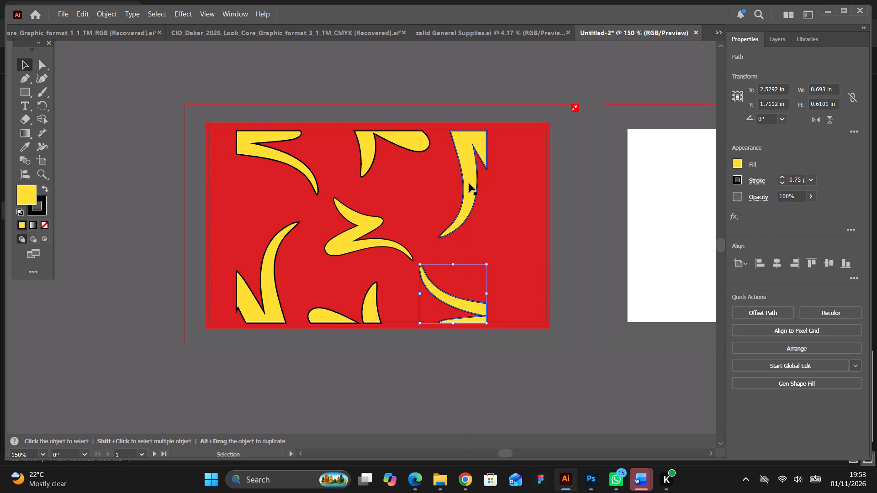
left_click(469, 184, "shift")
left_click_drag(469, 184, 528, 186)
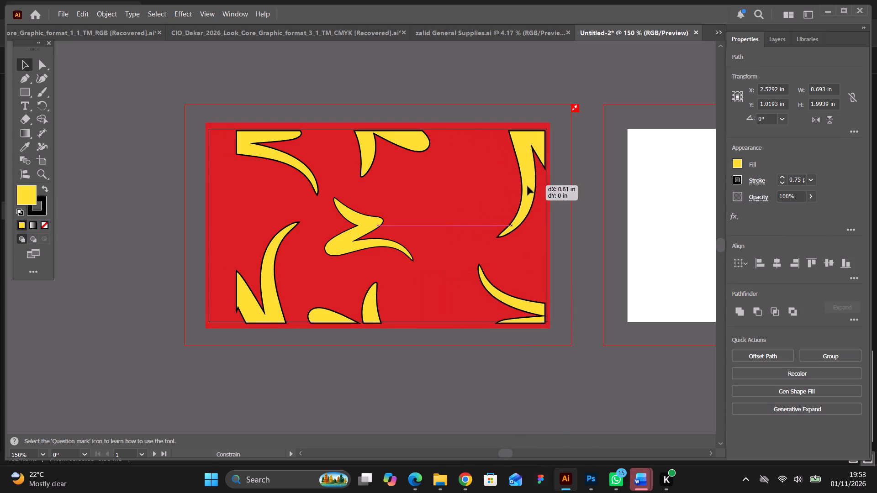
left_click_drag(528, 186, 528, 186)
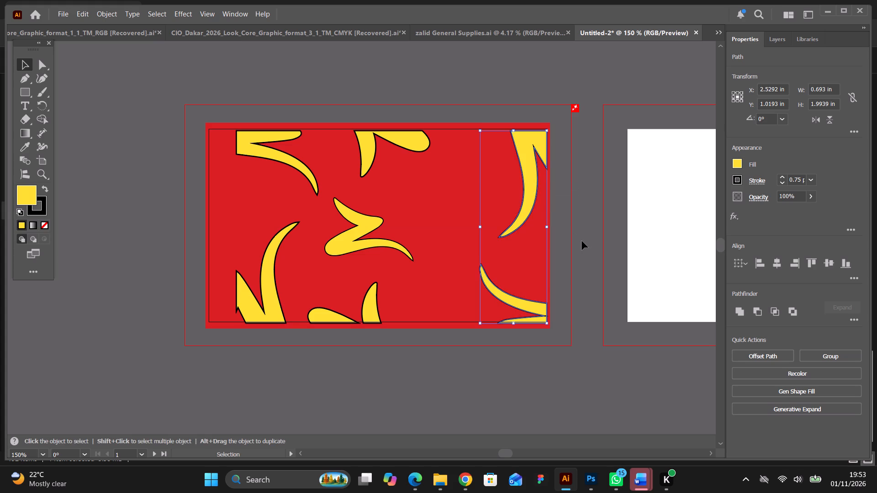
key("Up")
key("Down")
left_click(581, 240)
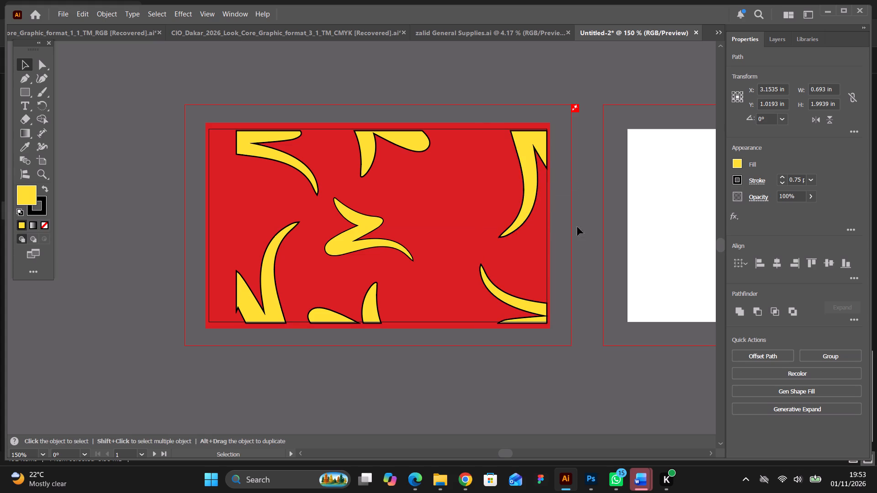
Move the upper-right yellow shape up slightly so its top meets the artboard's top edge.
left_click(540, 149)
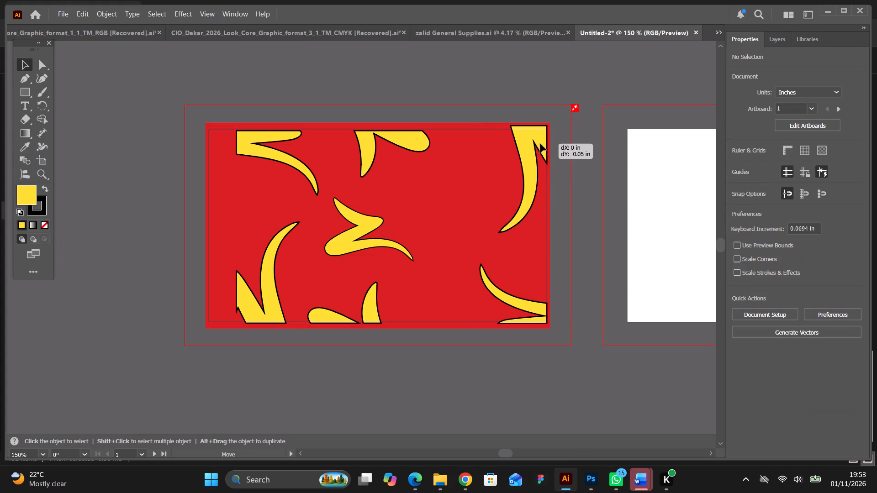
left_click(566, 182)
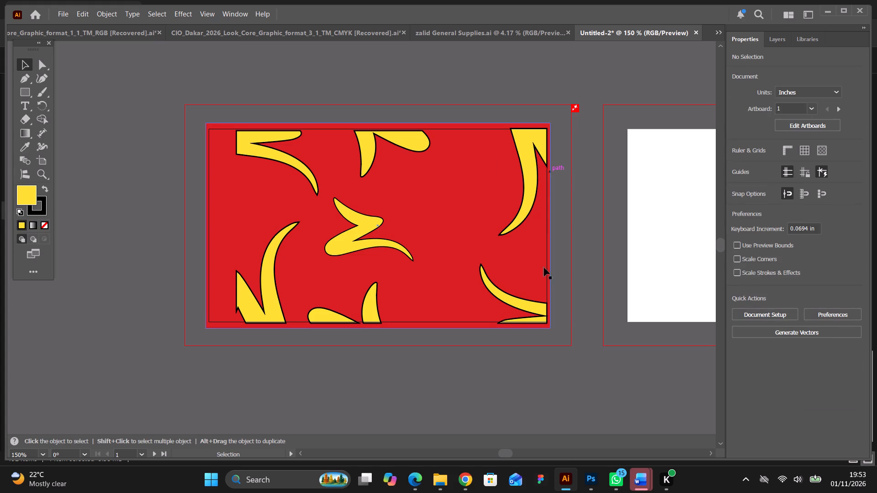
left_click(559, 319)
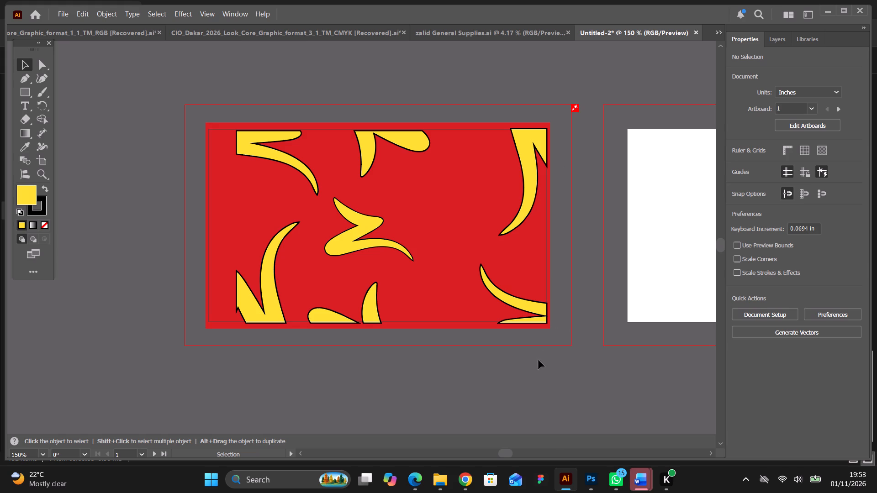
Move the upper-left and lower-left yellow shapes horizontally so both sit flush with the artboard's left edge.
left_click(508, 452)
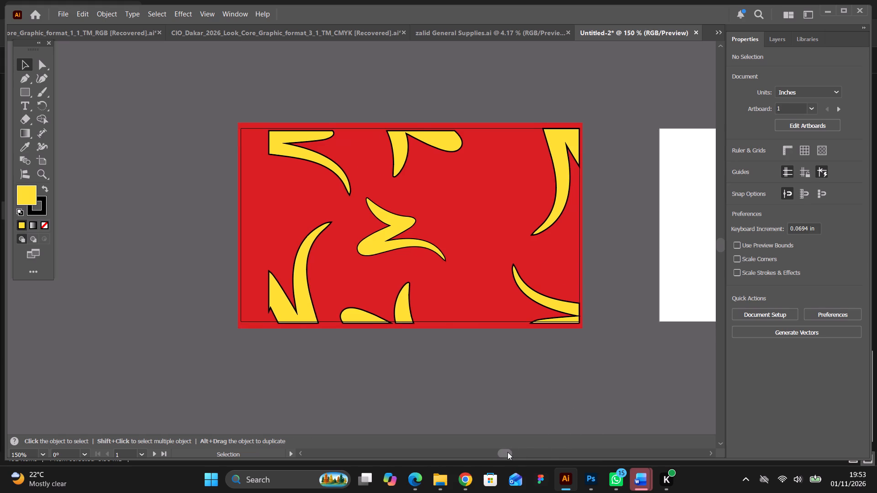
left_click_drag(318, 139, 291, 135)
left_click_drag(331, 279, 308, 277)
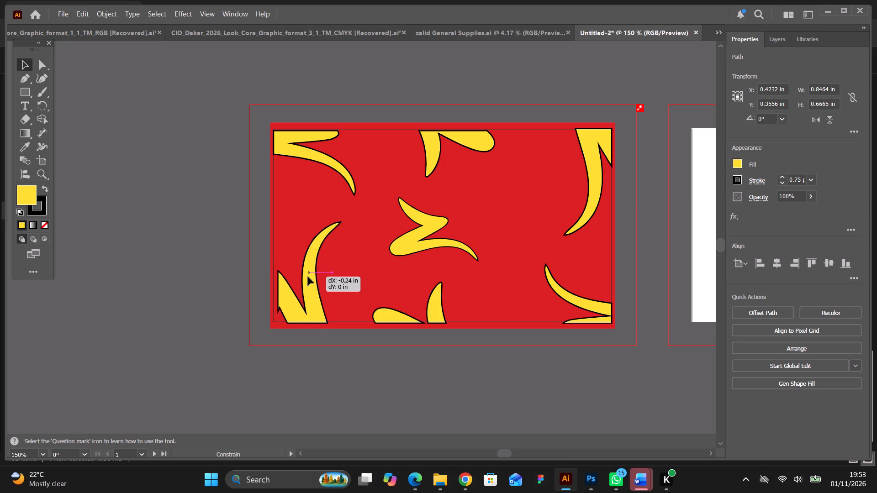
left_click_drag(308, 277, 304, 277)
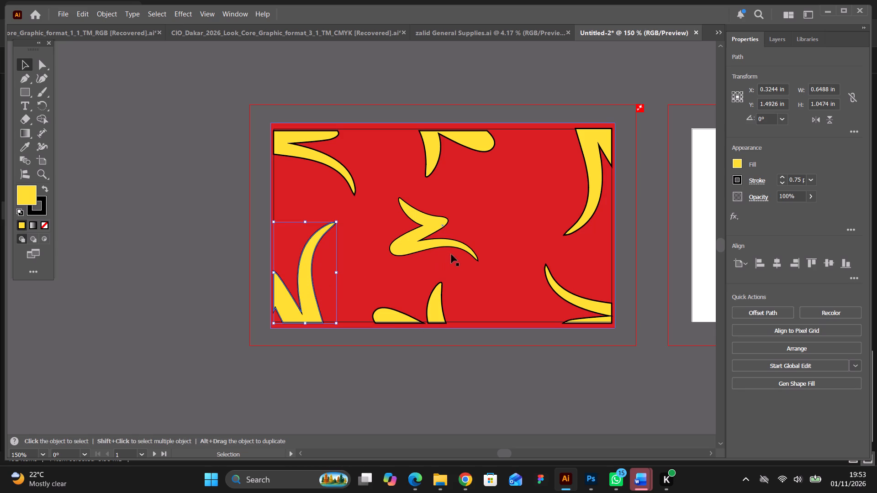
Enlarge the central yellow Z to about 1.07 × 0.77 in and space it evenly between the upper-left and lower-right shapes.
left_click(433, 240)
left_click_drag(477, 262, 486, 270, "shift")
left_click_drag(453, 249, 468, 249)
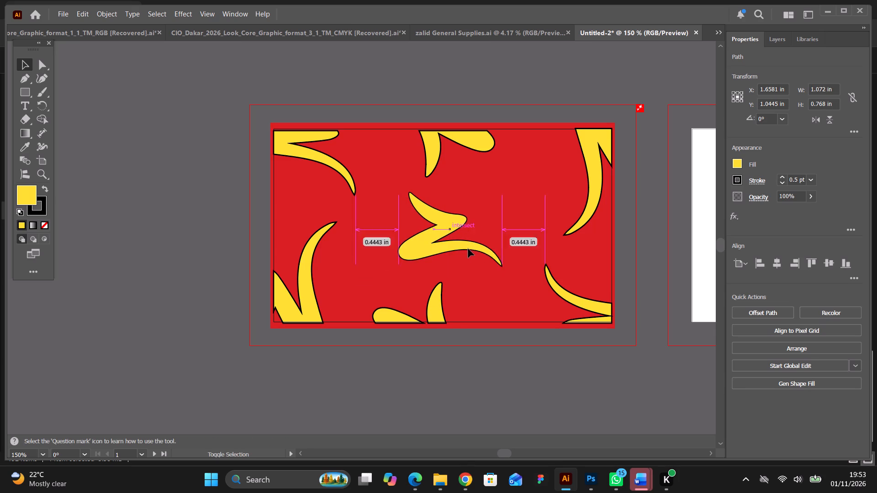
left_click(515, 405)
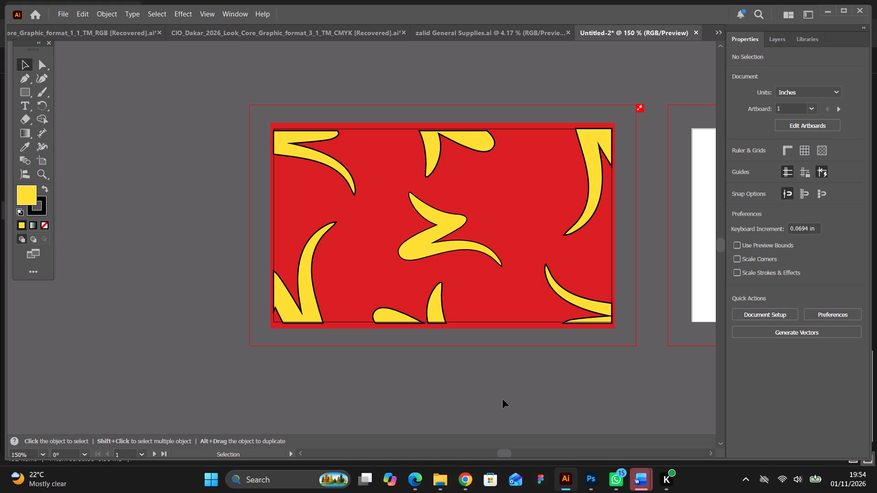
Shift the upper-right and lower-right yellow shapes outward to the right edge of the red background.
left_click(501, 451)
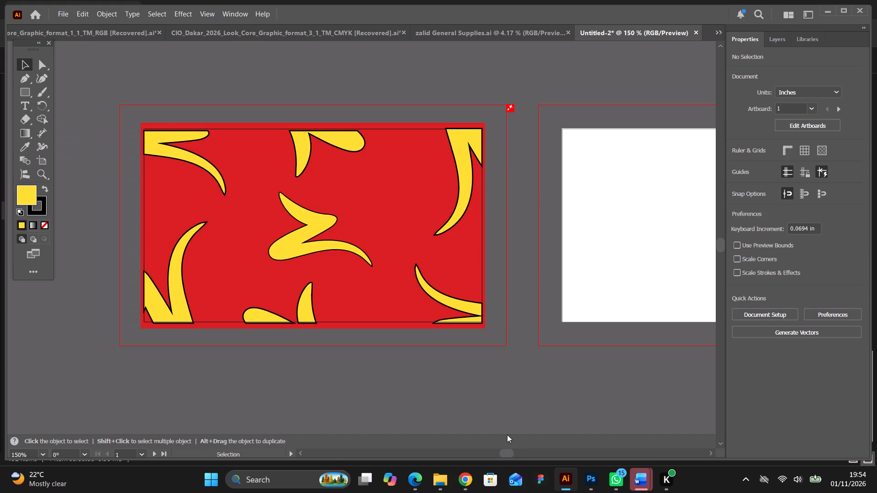
left_click(465, 143)
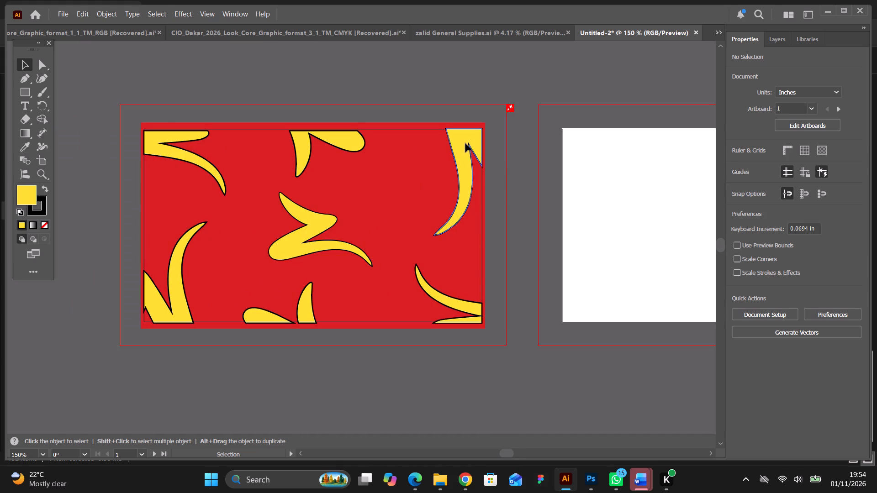
left_click(498, 161)
left_click_drag(467, 304, 472, 304)
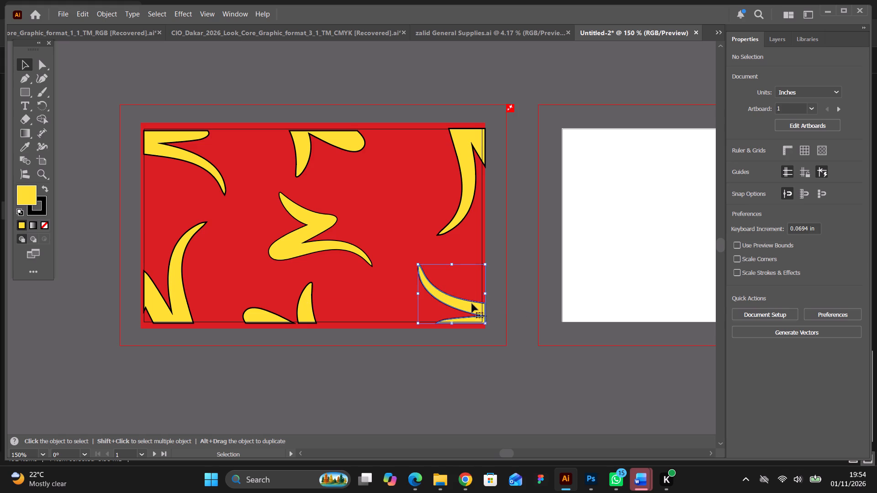
left_click(516, 326)
Move the two bottom middle yellow shapes together down about 0.05 in to the red background's bottom edge.
left_click(311, 314)
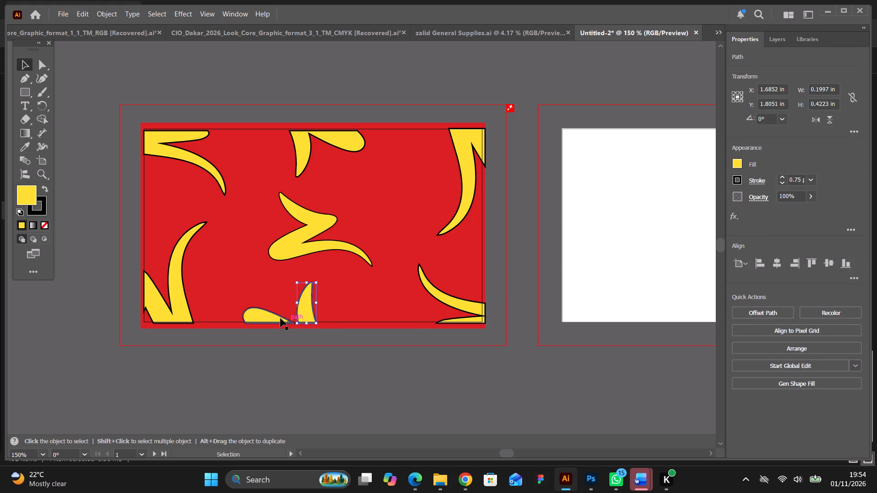
left_click(278, 319, "shift")
left_click_drag(301, 311, 302, 313)
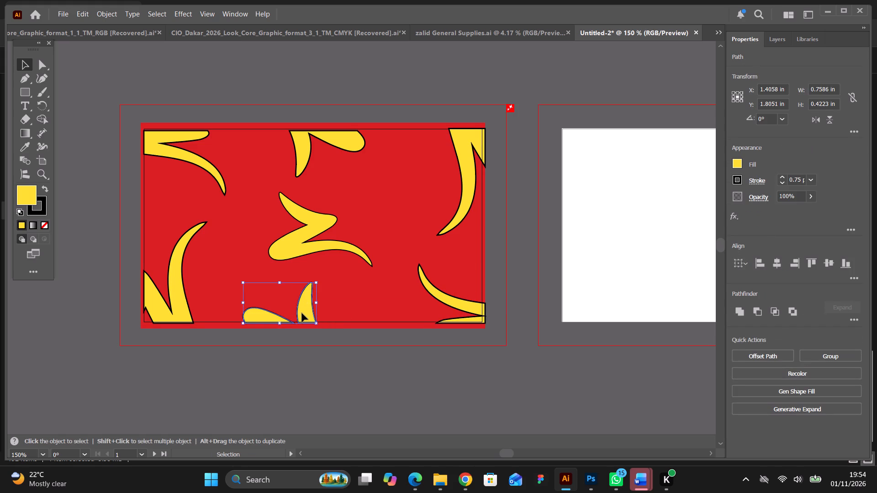
left_click_drag(302, 313, 302, 315)
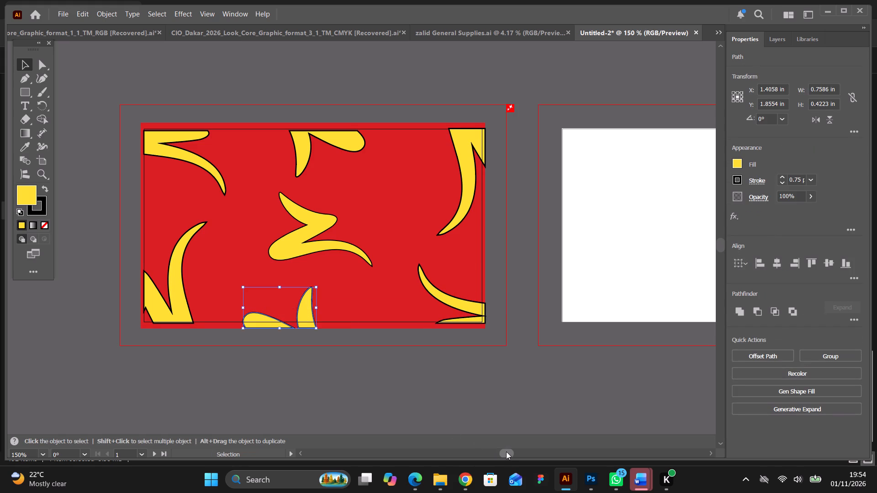
Move the lower-left yellow shape down and outward to the bottom-left corner of the red background.
left_click(506, 452)
left_click_drag(378, 299, 378, 304)
left_click_drag(378, 303, 376, 303)
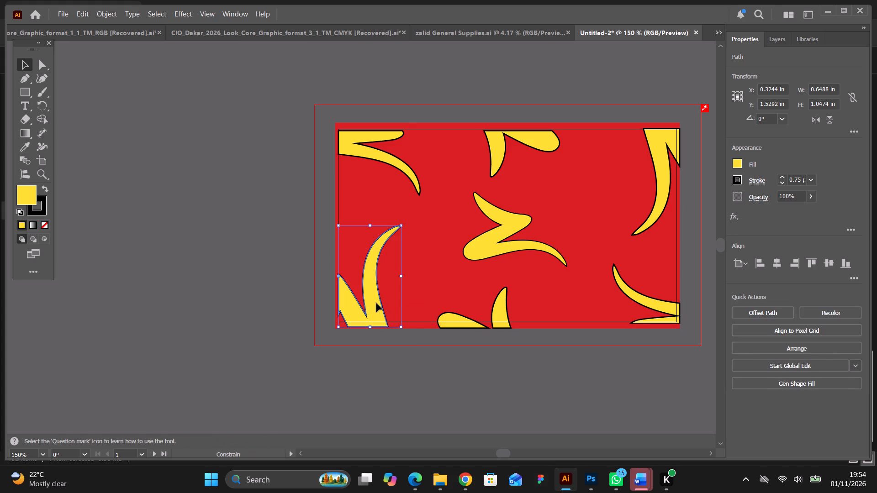
left_click_drag(376, 303, 373, 304)
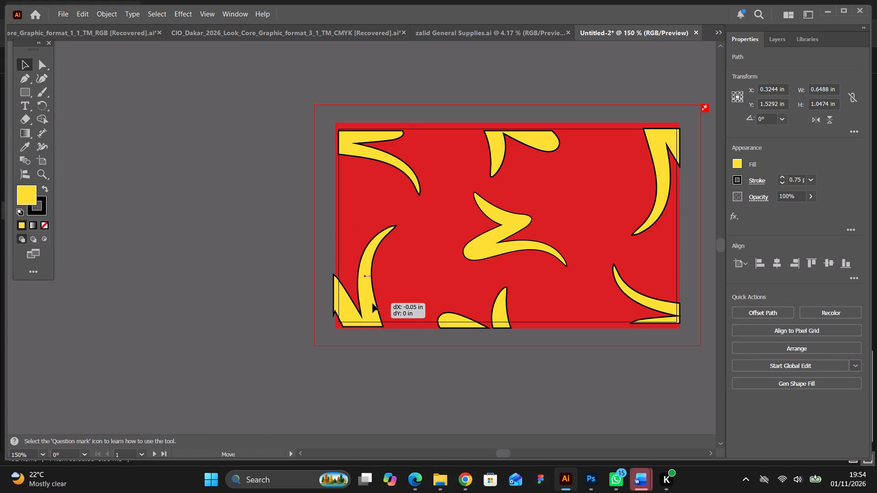
left_click_drag(373, 304, 374, 304)
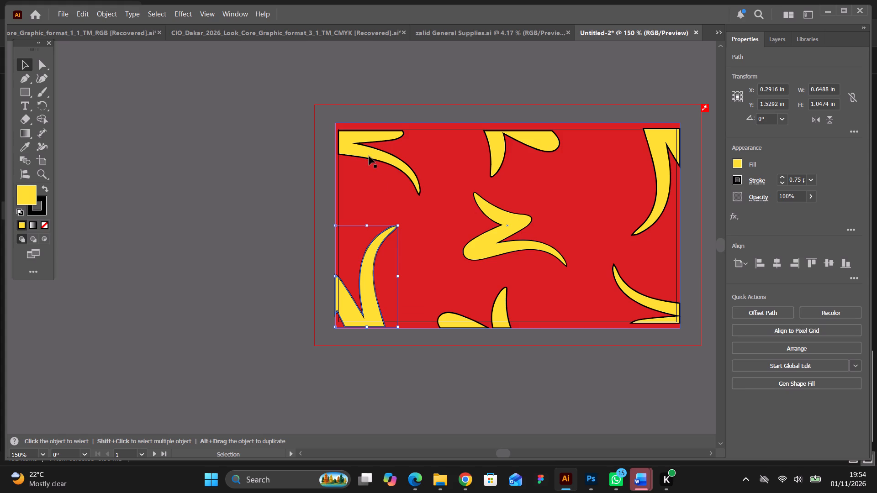
Move the upper-left and top middle yellow shapes straight up to the red background's top edge.
left_click_drag(369, 154, 370, 147)
left_click_drag(527, 138, 525, 134)
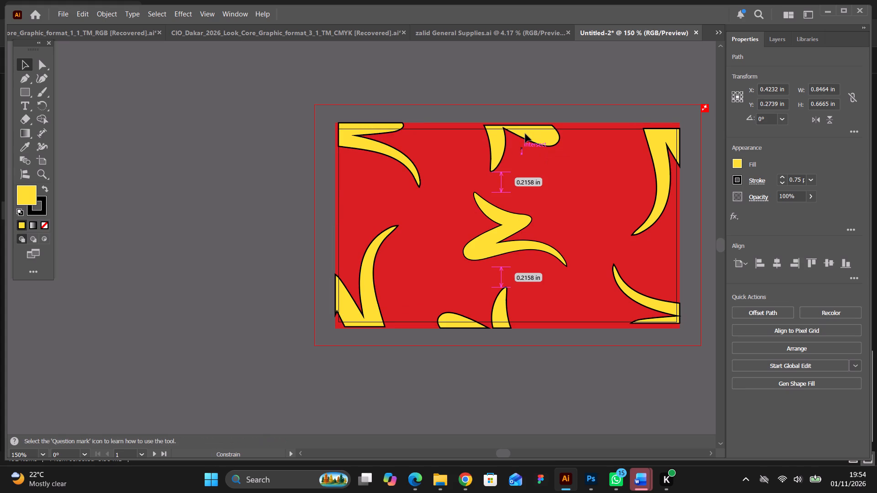
left_click_drag(525, 134, 525, 131)
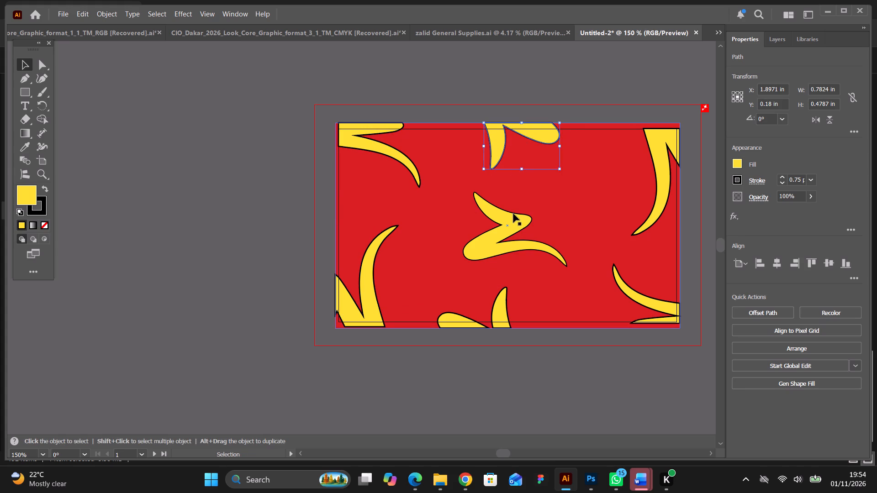
Enlarge the central yellow Z slightly and proportionally about its centre, leaving it deselected.
left_click(512, 215)
left_click_drag(569, 193, 575, 186, "shift")
left_click(539, 375)
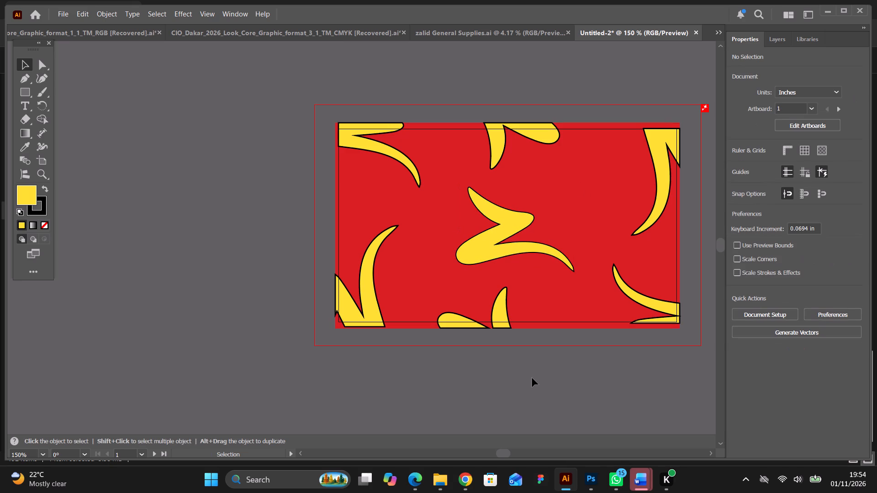
Bring the blank second artboard beside the red pattern into view.
left_click_drag(498, 453, 500, 453)
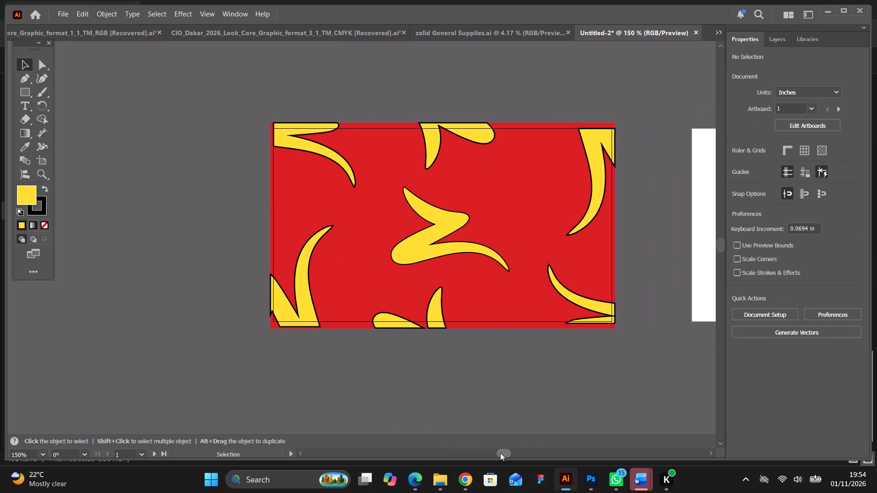
left_click_drag(500, 453, 505, 449)
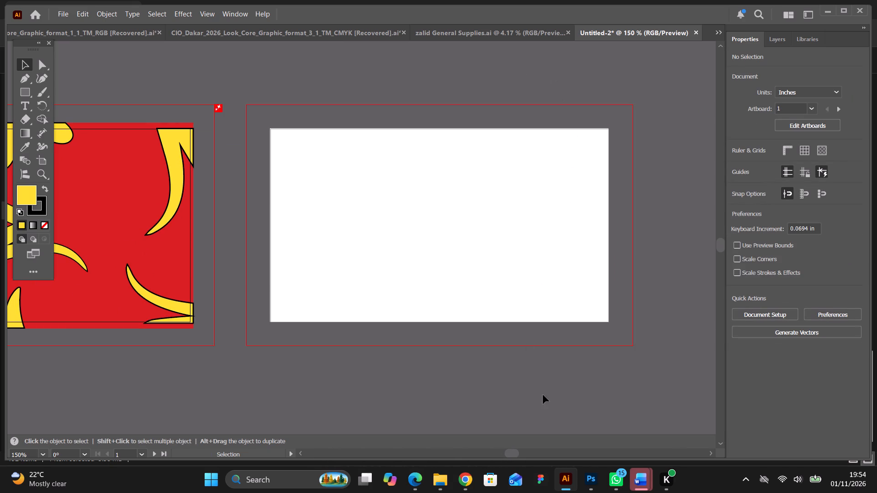
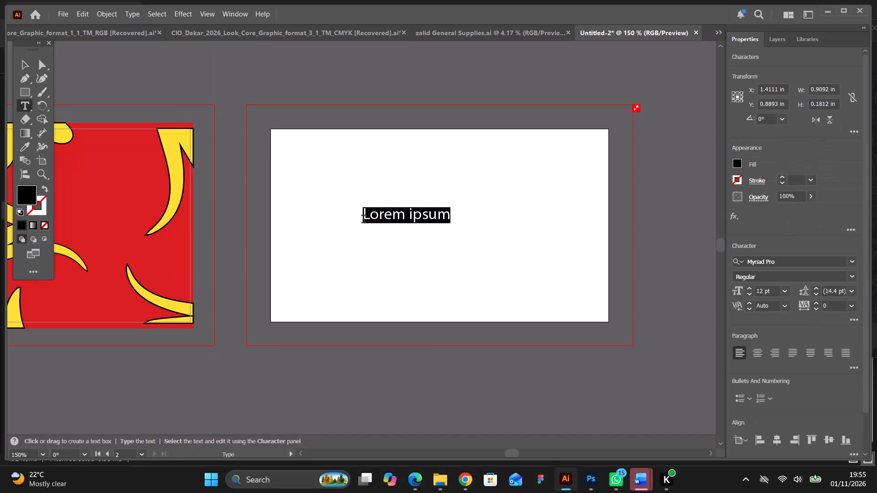
Replace the placeholder text with the copied contact details and move the text block just below the second artboard.
key("ctrl+v")
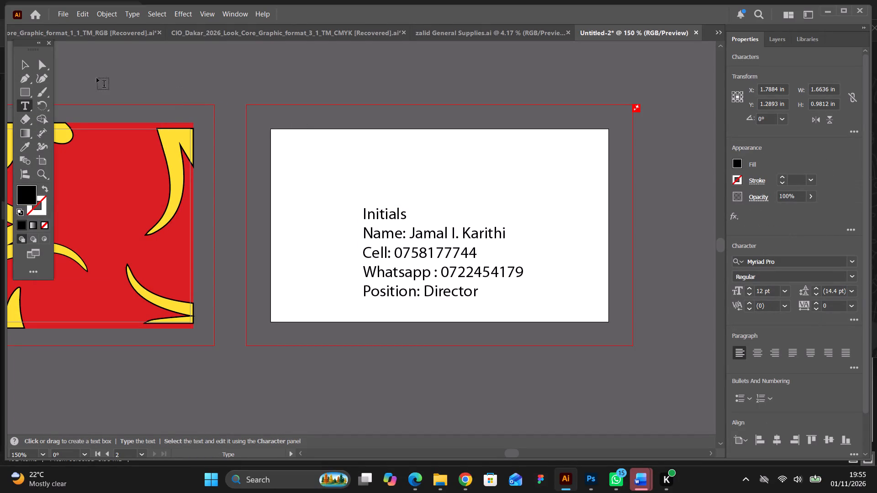
left_click(23, 66)
left_click_drag(444, 242, 445, 278)
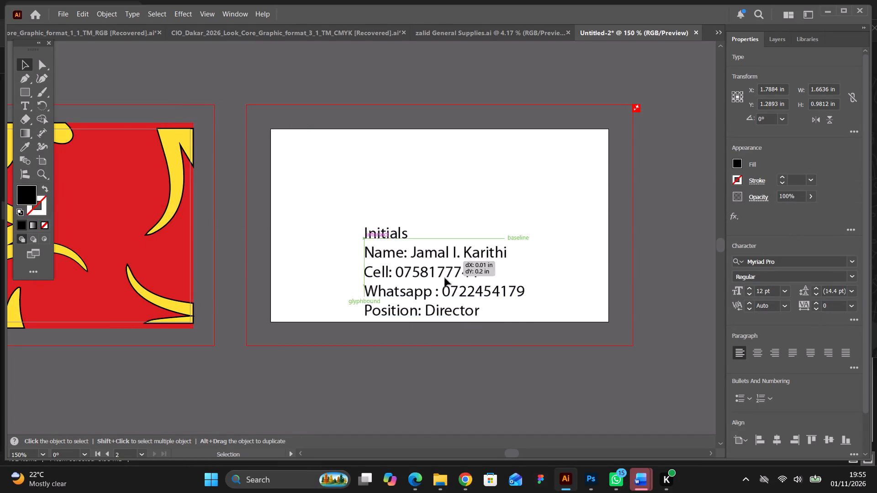
left_click_drag(445, 278, 440, 367)
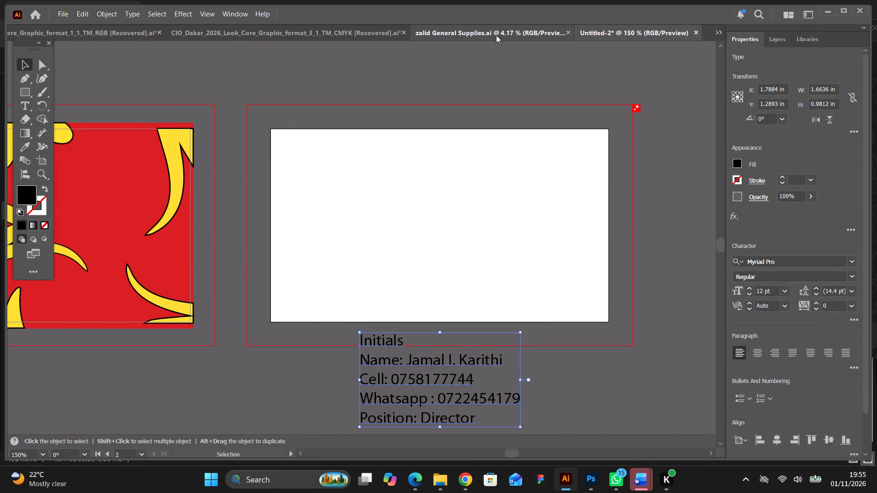
Bring the faint red Z pattern group from the zalid General Supplies document into Untitled-2, over the second artboard.
left_click(496, 35)
scroll(510, 136, "down", 2)
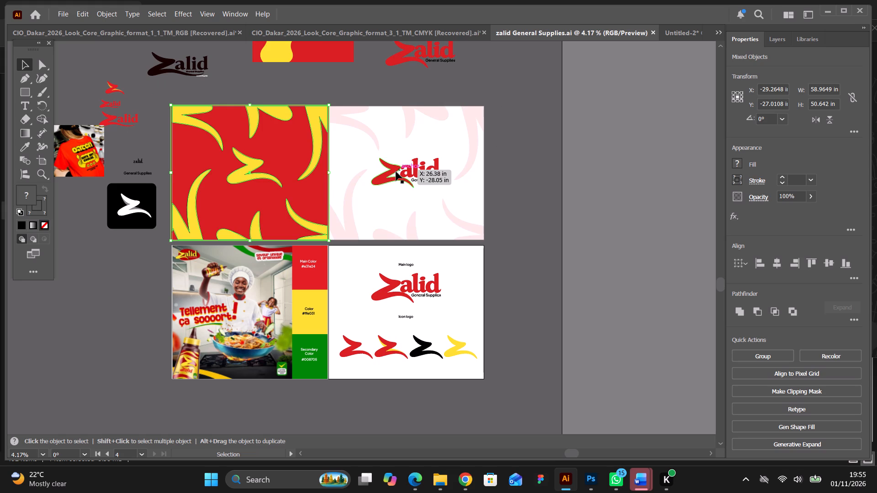
left_click(407, 116)
left_click_drag(407, 116, 420, 113)
left_click_drag(420, 113, 438, 109)
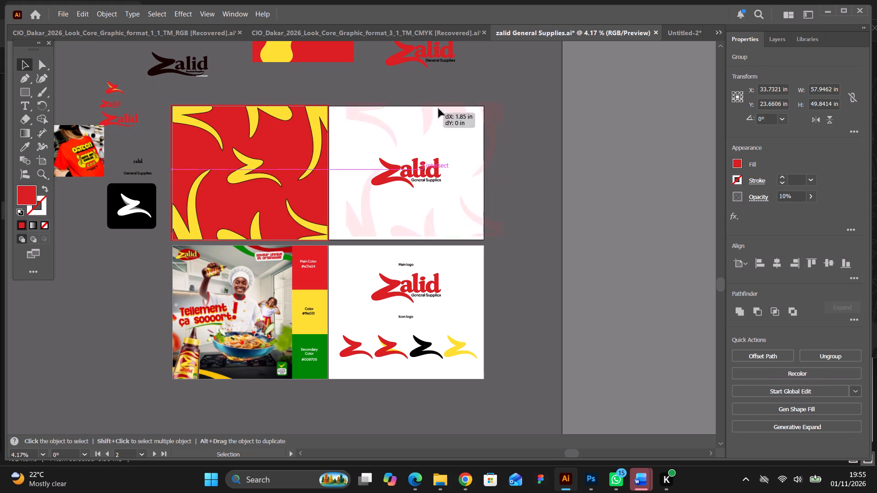
left_click_drag(438, 109, 456, 191)
scroll(444, 165, "up", 6)
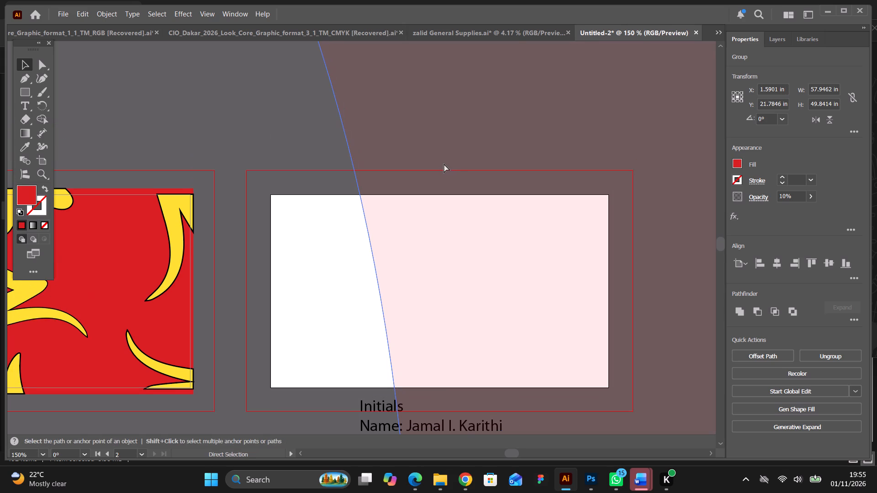
Scale the oversized pale red pattern group down proportionally to about 5.61 × 4.82 in.
key("ctrl+minus")
key("ctrl+minus")
key("ctrl+minus")
key("ctrl+minus")
key("ctrl+minus")
key("ctrl+minus")
key("ctrl+minus")
key("ctrl+minus")
key("ctrl+minus")
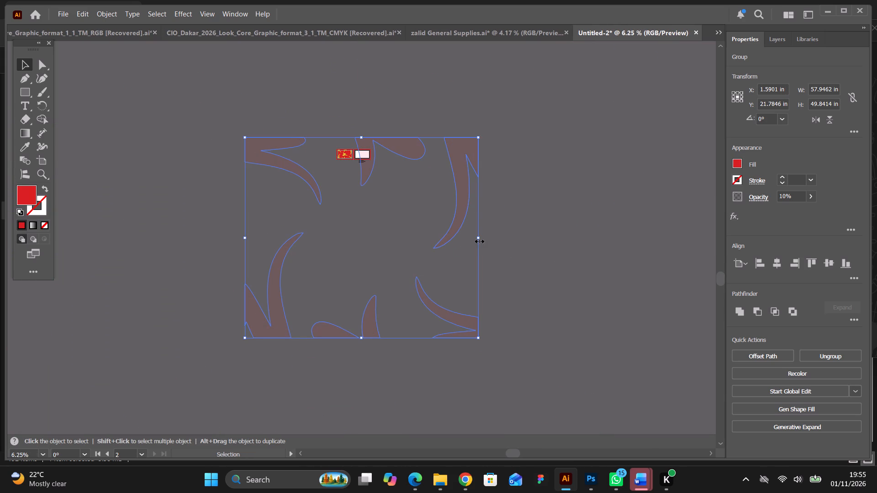
left_click_drag(478, 239, 408, 244)
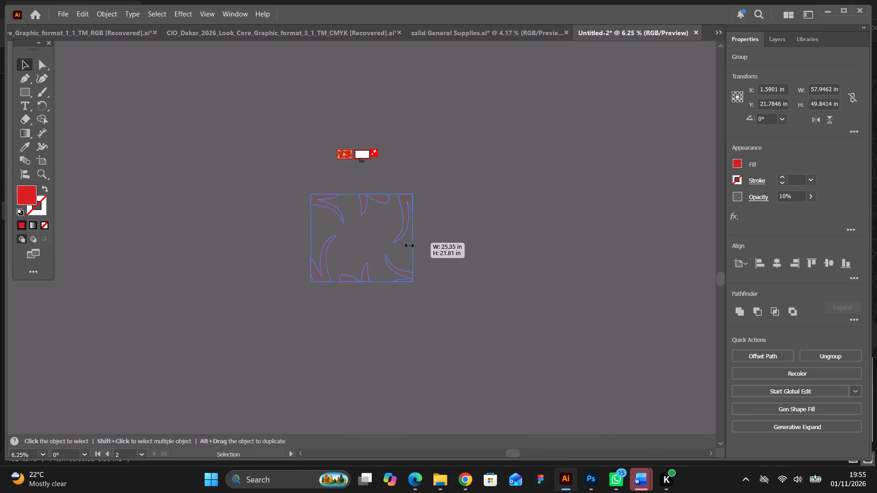
left_click_drag(408, 244, 373, 251)
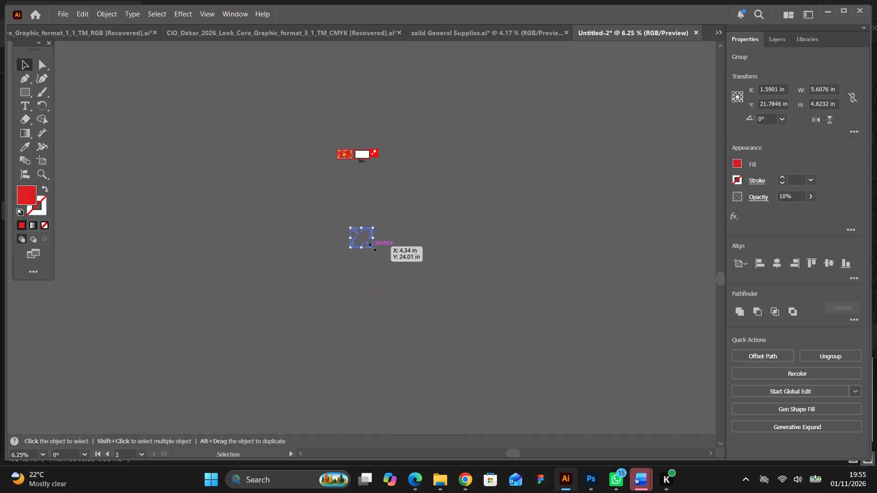
Move the reduced pale pattern group up so it overlaps Artboard 2.
left_click(371, 246)
left_click_drag(366, 229, 370, 209)
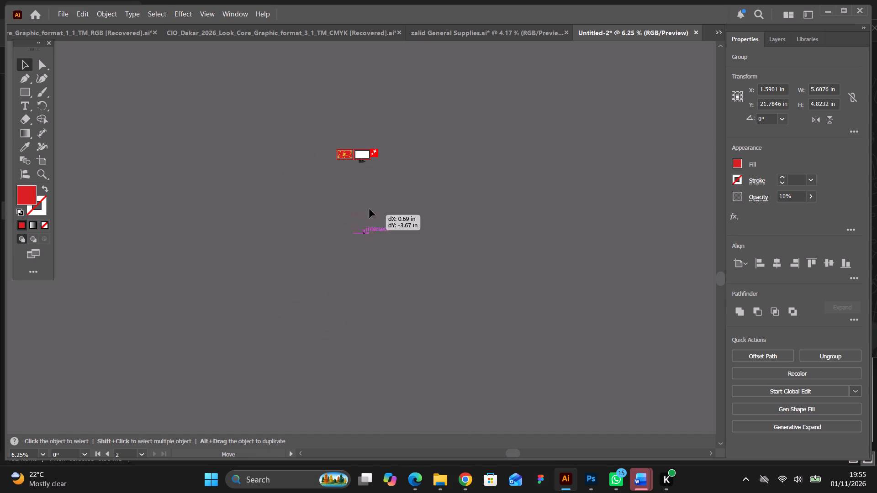
left_click_drag(370, 209, 369, 149)
Scale the pale pattern group down proportionally around its centre to about 2.40 × 2.06 in.
key("ctrl+equal")
key("ctrl+equal")
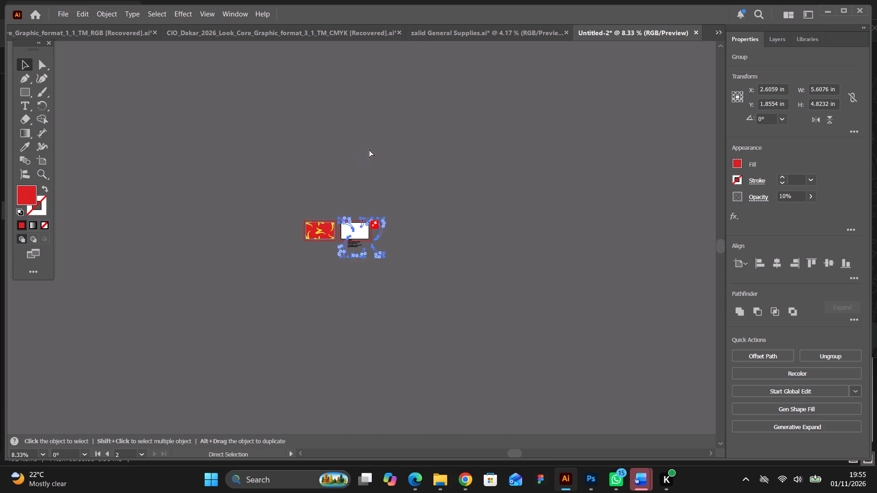
key("ctrl+equal")
key("ctrl+equal")
key("ctrl+equal")
key("ctrl+equal")
key("ctrl+equal")
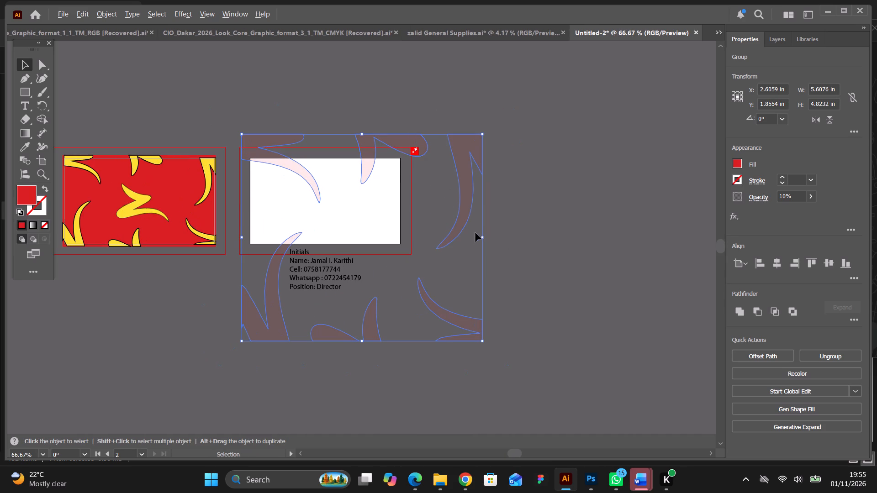
left_click_drag(482, 236, 413, 237, "alt+shift")
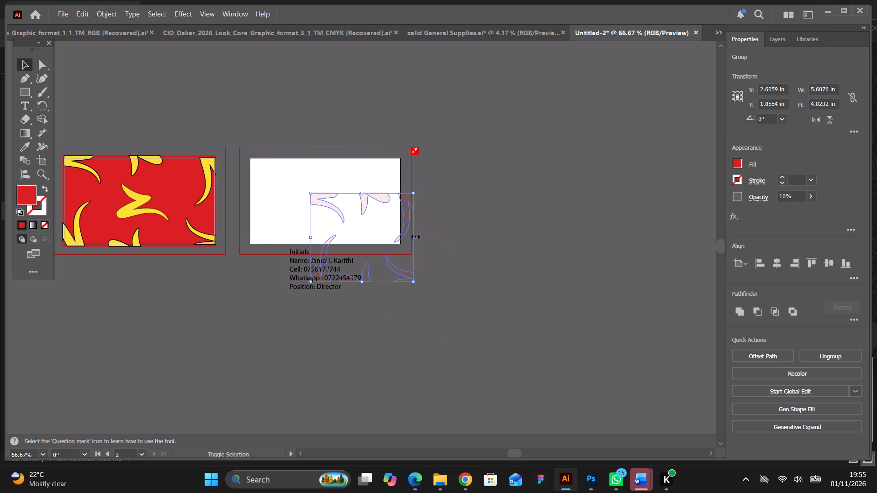
Place the pale pattern at Artboard 2's upper-left corner and scale it to the artboard's height, about 2.31 × 1.99 in.
left_click(514, 453)
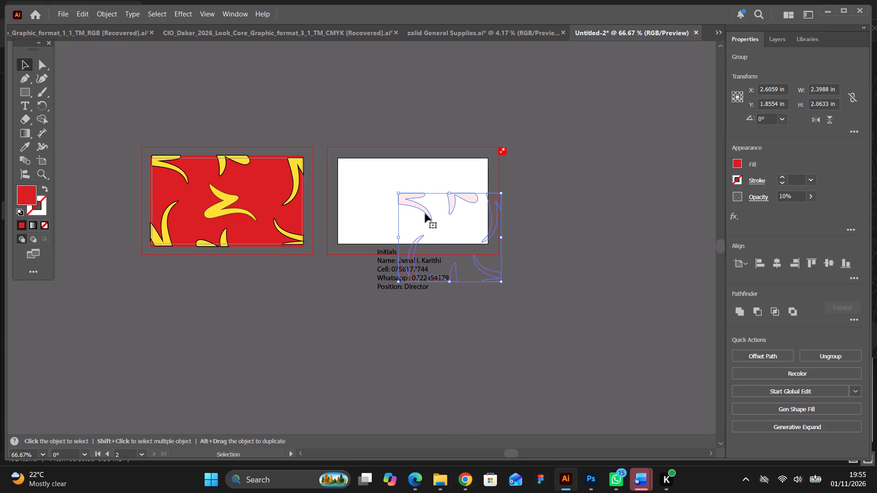
left_click_drag(405, 202, 344, 168)
key("ctrl+equal")
key("ctrl+equal")
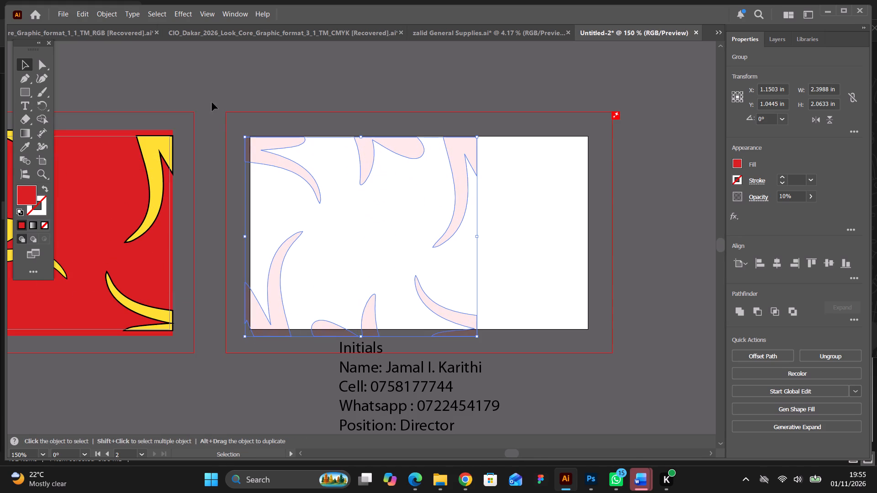
left_click_drag(362, 337, 363, 330, "shift")
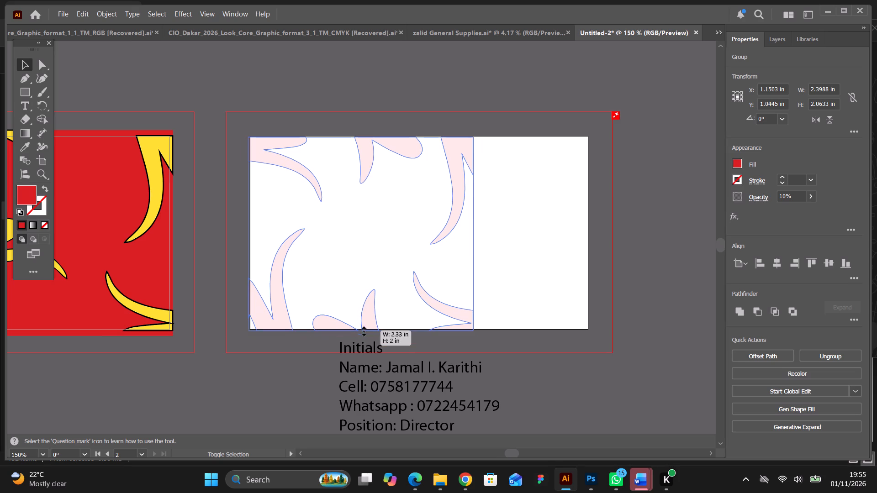
left_click_drag(363, 330, 363, 329, "shift")
left_click(493, 236)
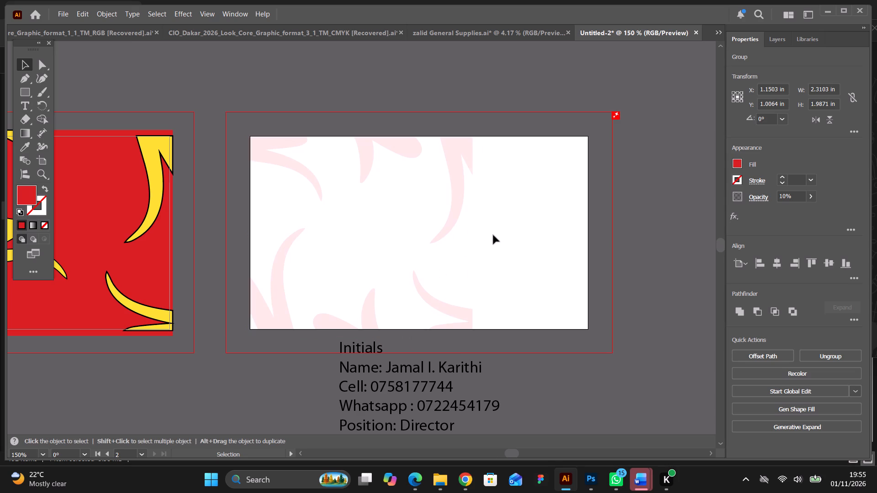
Stretch the pale pattern horizontally to about 3.5 in wide, reaching Artboard 2's right edge.
left_click(460, 194)
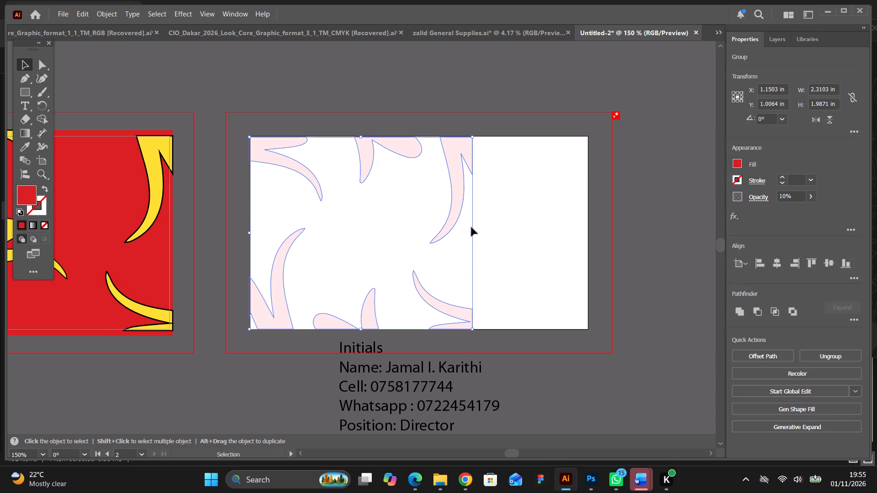
left_click_drag(474, 232, 518, 230)
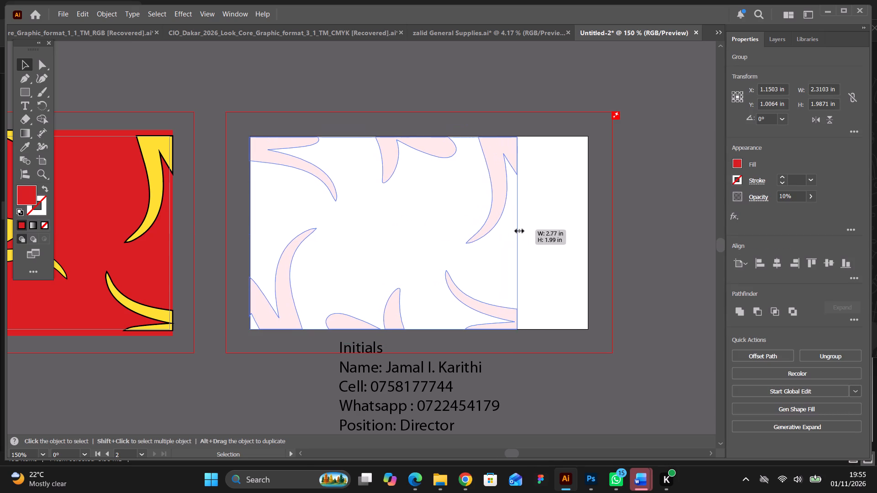
left_click_drag(518, 230, 589, 229)
Resize the pale pattern proportionally to about 3.58 × 2.03 in so it slightly overlaps the edges of Artboard 2.
left_click_drag(420, 138, 419, 134, "shift")
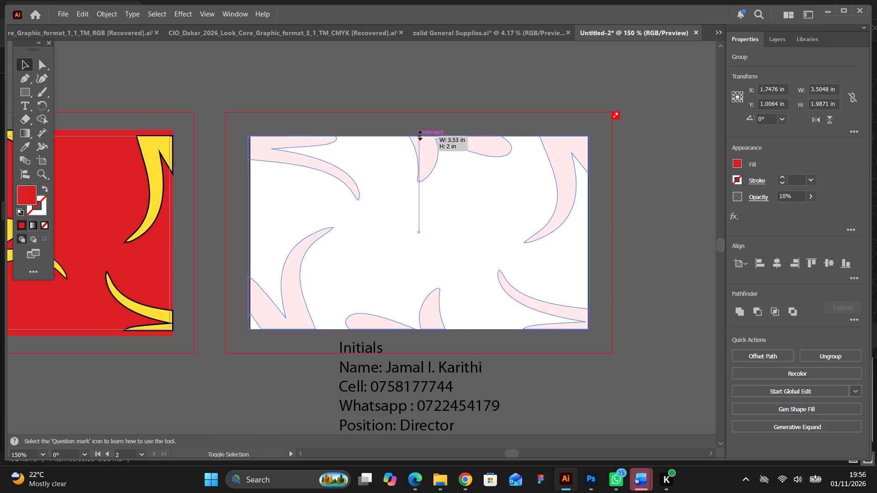
left_click_drag(419, 134, 419, 133, "shift")
left_click_drag(418, 327, 417, 331, "shift")
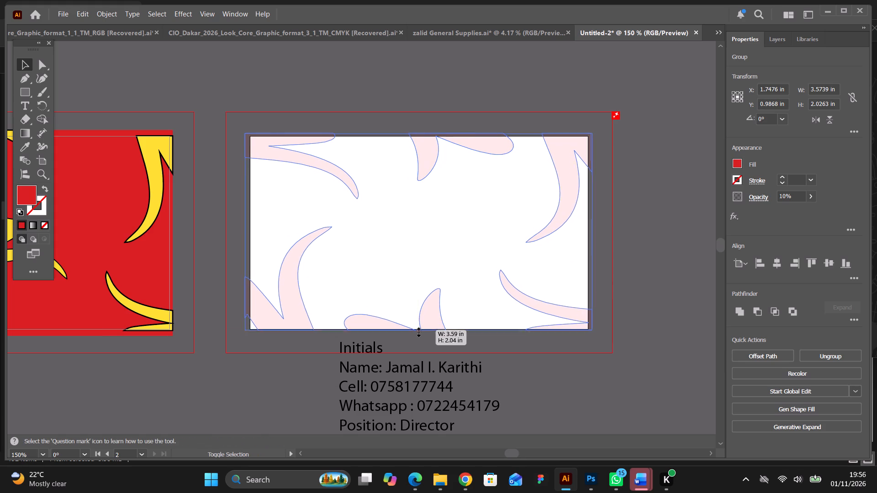
left_click_drag(417, 331, 417, 332, "shift")
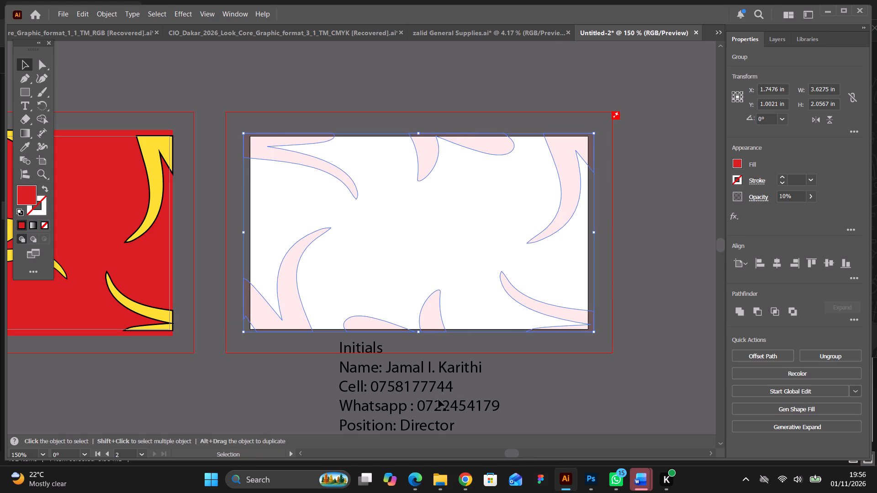
left_click(301, 454)
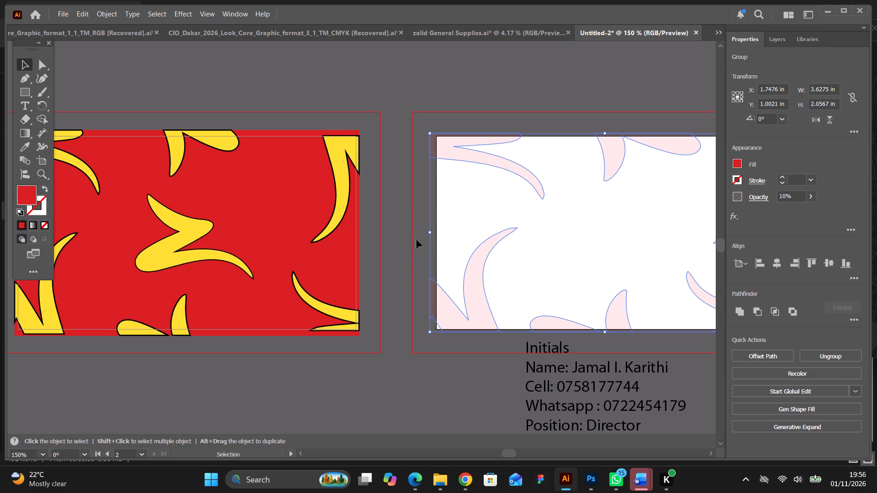
left_click_drag(429, 233, 434, 233, "shift")
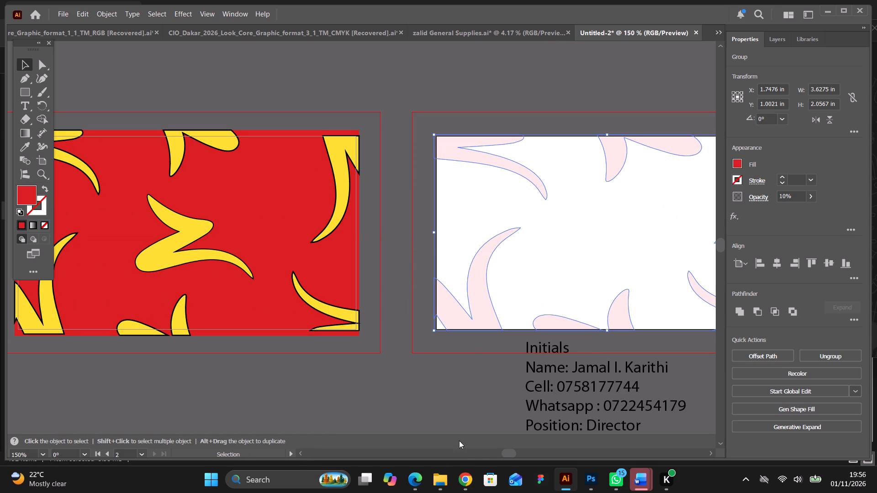
left_click(504, 449)
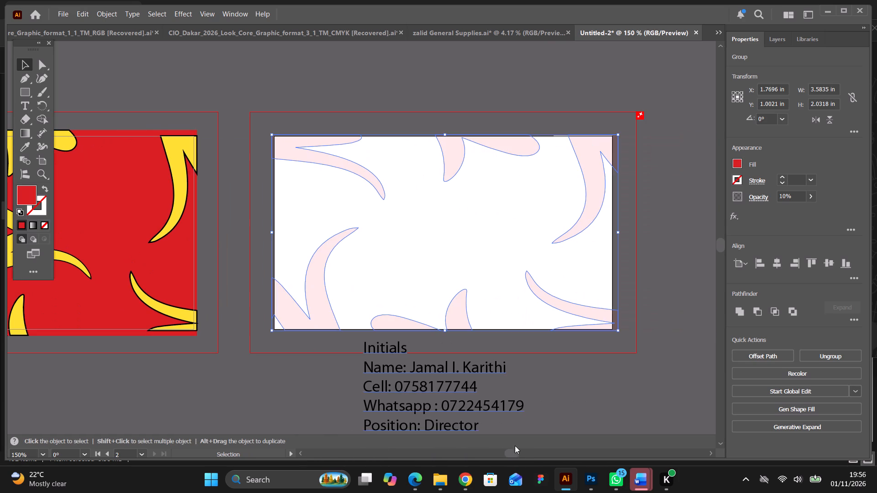
left_click(660, 259)
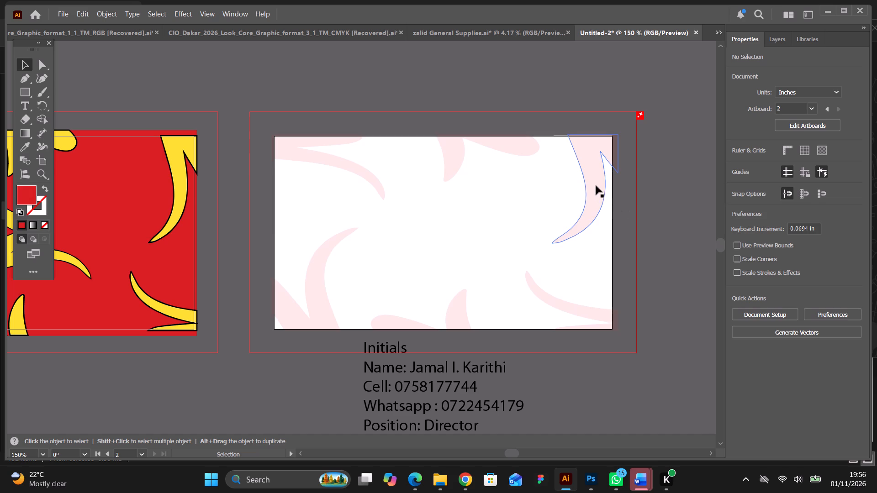
Reduce the pale pattern group's opacity to 4%.
left_click(596, 186)
left_click(814, 195)
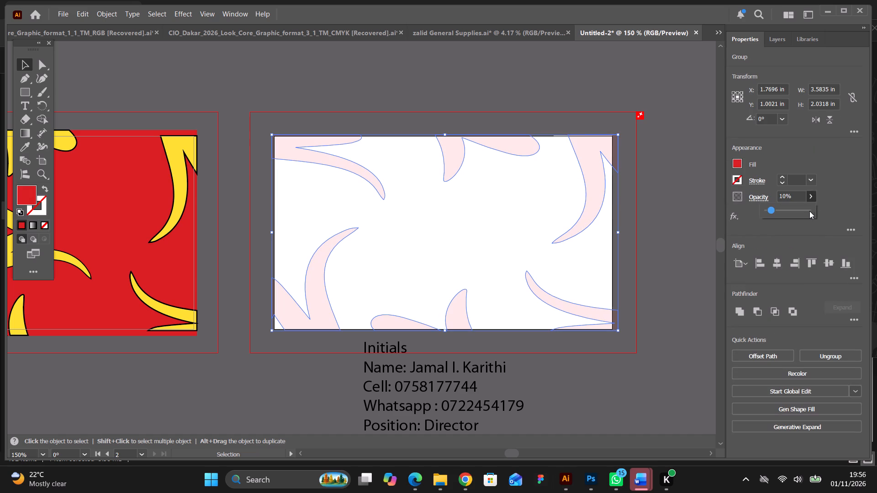
left_click(773, 210)
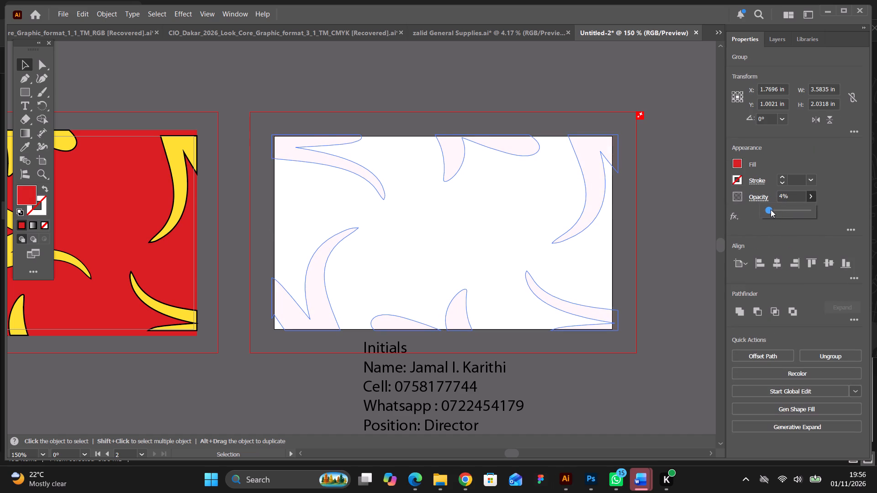
left_click(516, 115)
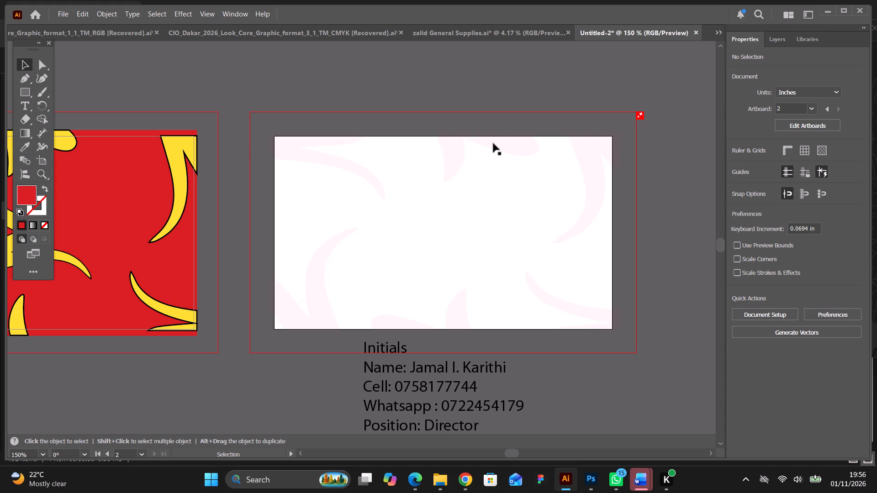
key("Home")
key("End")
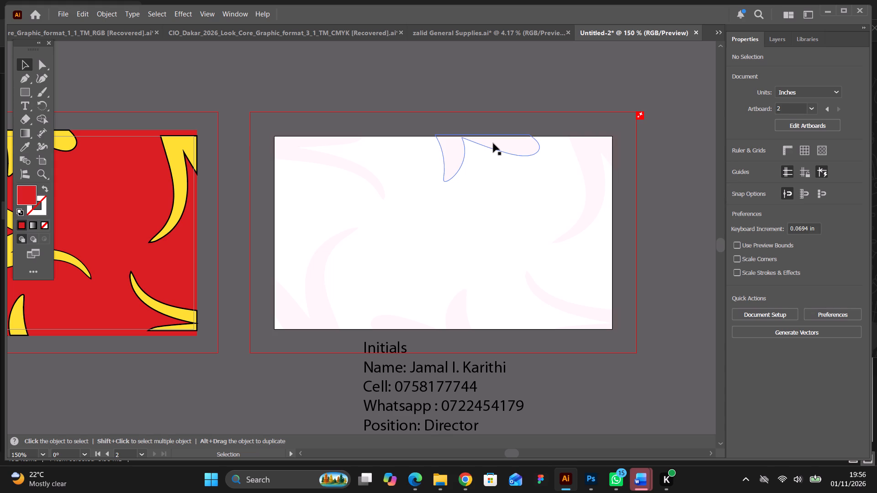
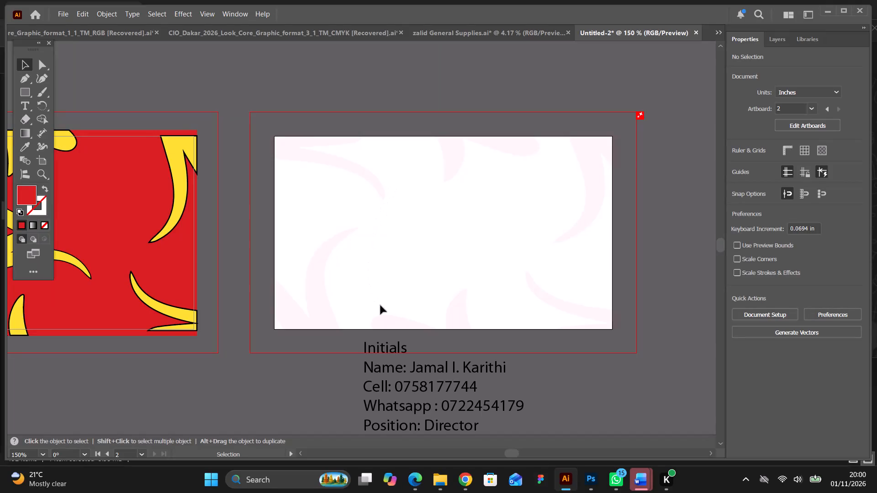
Move the contact-details text block from below Artboard 2 to above its upper-left area, centred at about X 0.58, Y -0.88 in.
left_click(388, 343)
left_click_drag(388, 343, 250, 115)
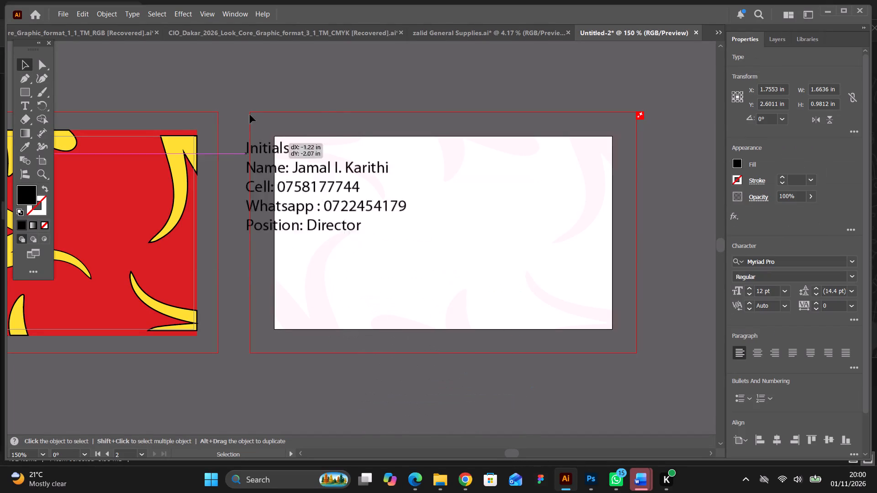
left_click_drag(250, 115, 276, 63)
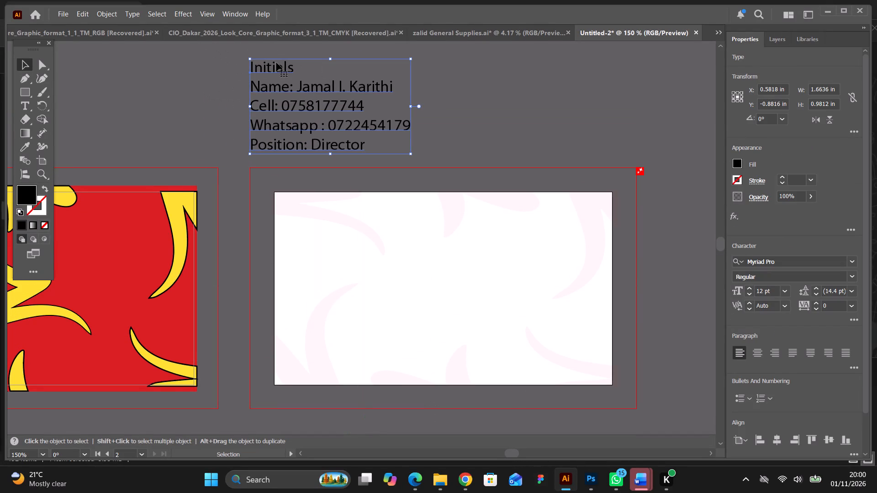
Open the contextual commands for the selected contact-details text block.
right_click(276, 63)
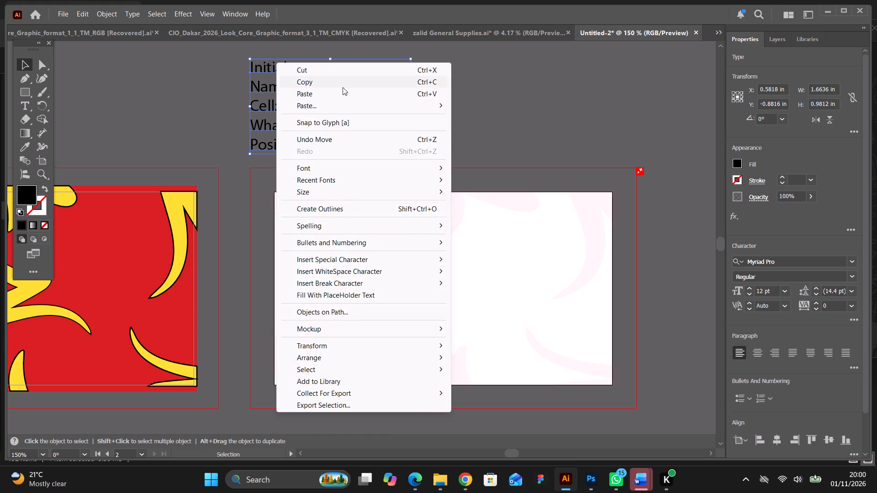
Move the contact-details text block farther above Artboard 2, centred at about X 0.63, Y -1.09 in.
left_click(468, 104)
scroll(465, 100, "up", 3)
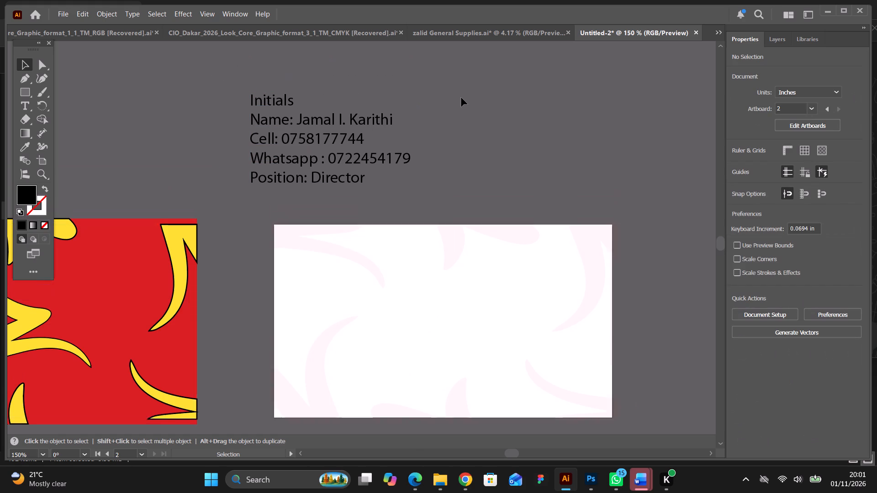
scroll(461, 98, "up", 1)
left_click_drag(385, 121, 391, 98)
left_click_drag(386, 127, 390, 109)
left_click(435, 133)
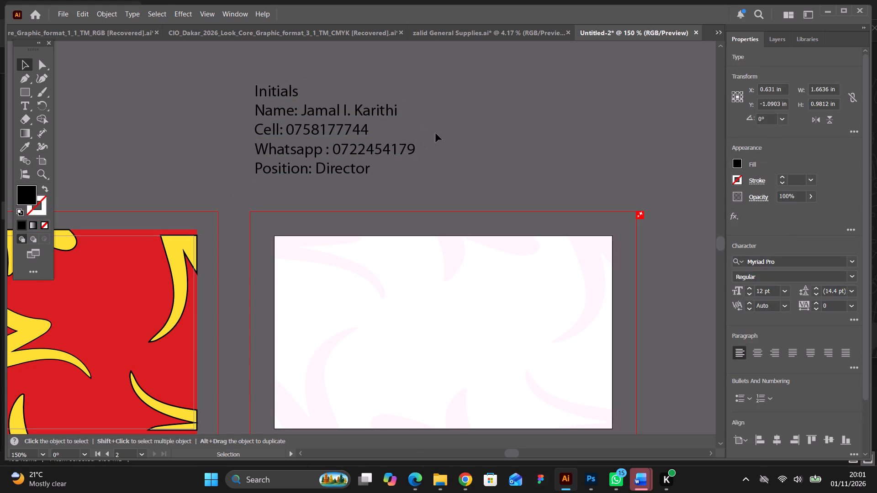
Copy the whole "Position: Director" line from the contact-details text block.
double_click(363, 130)
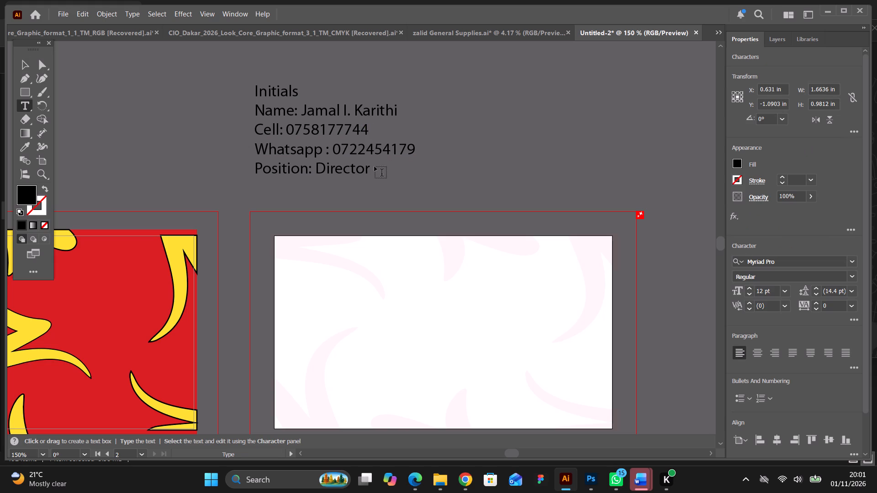
left_click_drag(369, 170, 250, 173)
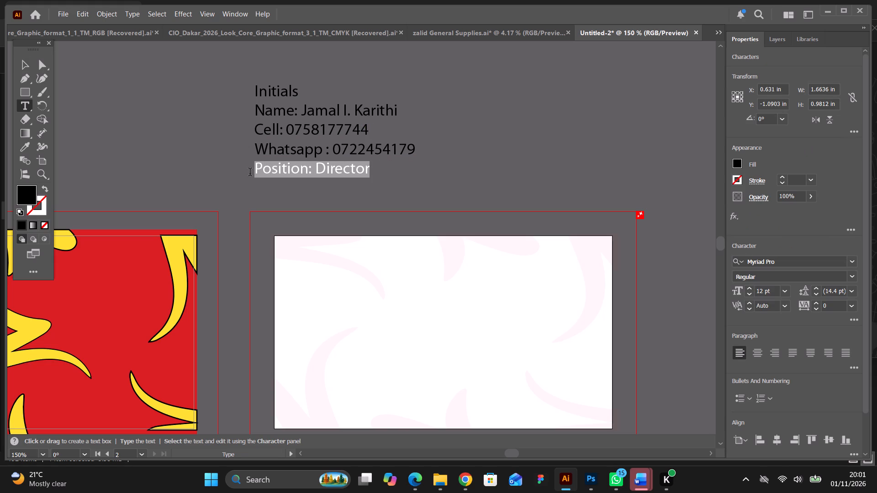
key("ctrl+c")
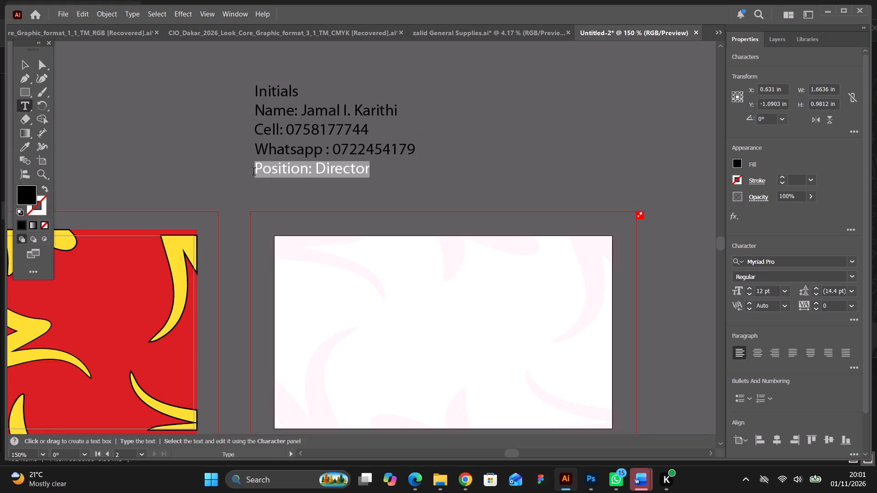
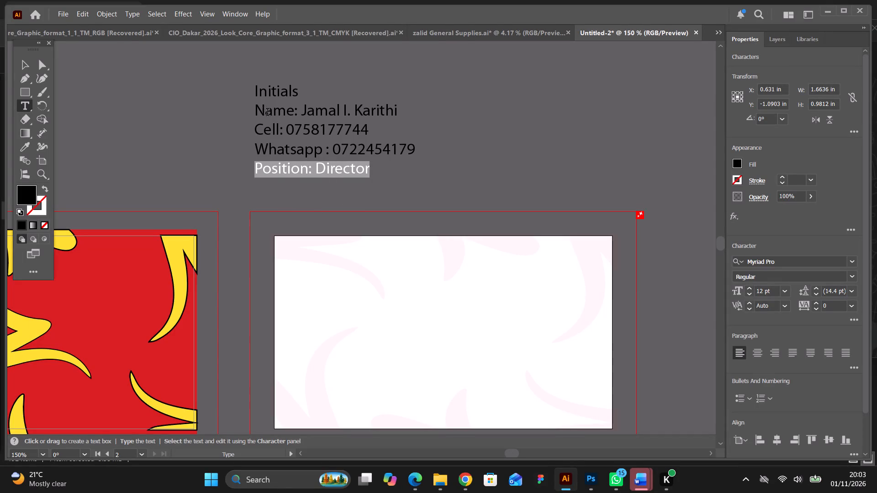
Remove the "Name:" label before the director's name in the contact-details text, keeping the name itself.
left_click_drag(301, 112, 390, 109)
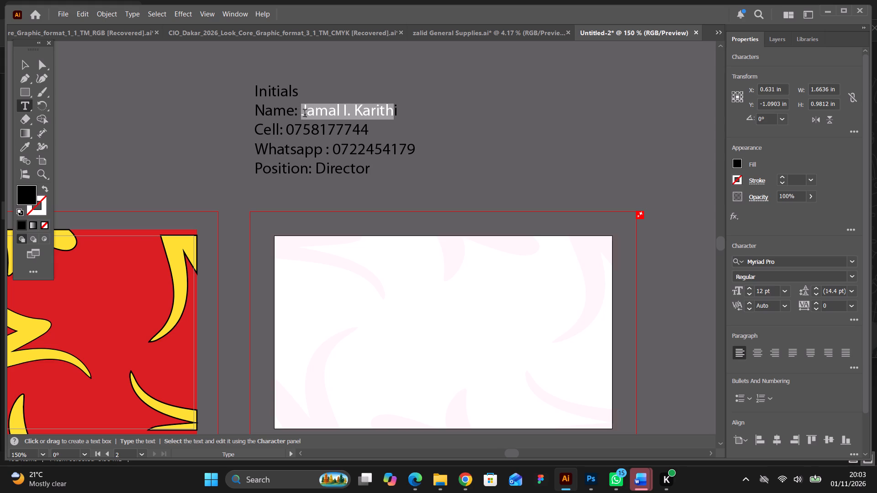
left_click_drag(301, 110, 257, 112)
key("BackSpace")
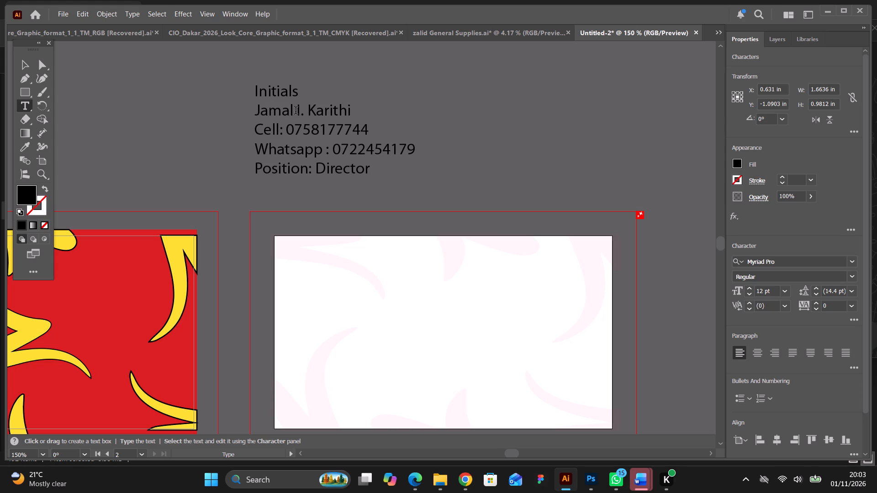
left_click(25, 63)
left_click(530, 171)
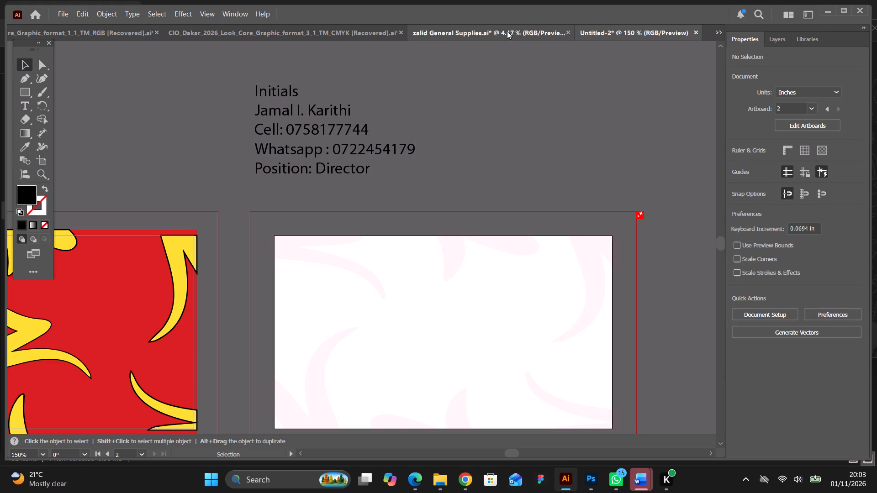
Copy the red Zalid General Supplies logo from the white artboard in zalid General Supplies.ai and paste it into the Untitled-2 business card.
left_click(507, 31)
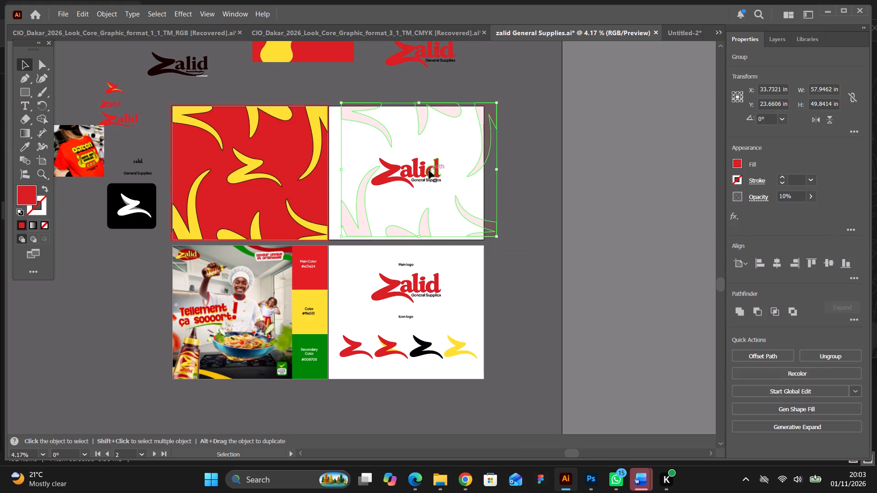
left_click(429, 170)
key("ctrl+c")
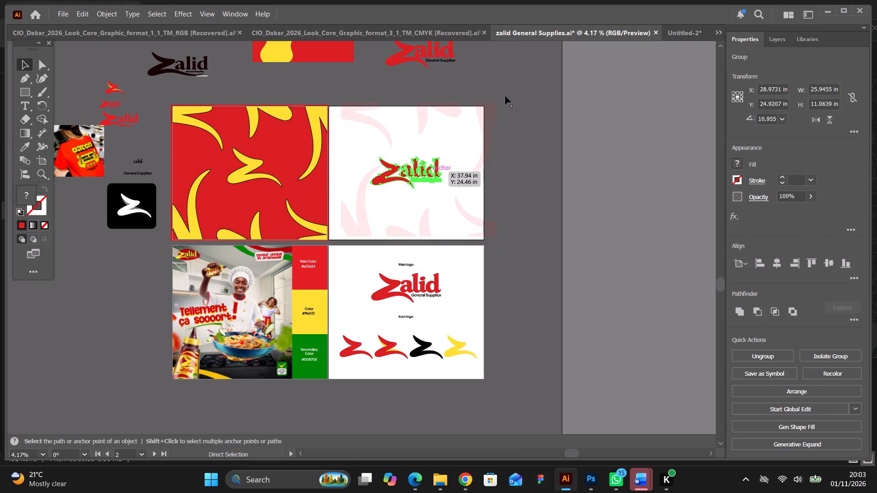
left_click(673, 32)
left_click_drag(551, 147, 516, 184)
left_click(514, 184)
scroll(515, 174, "down", 8)
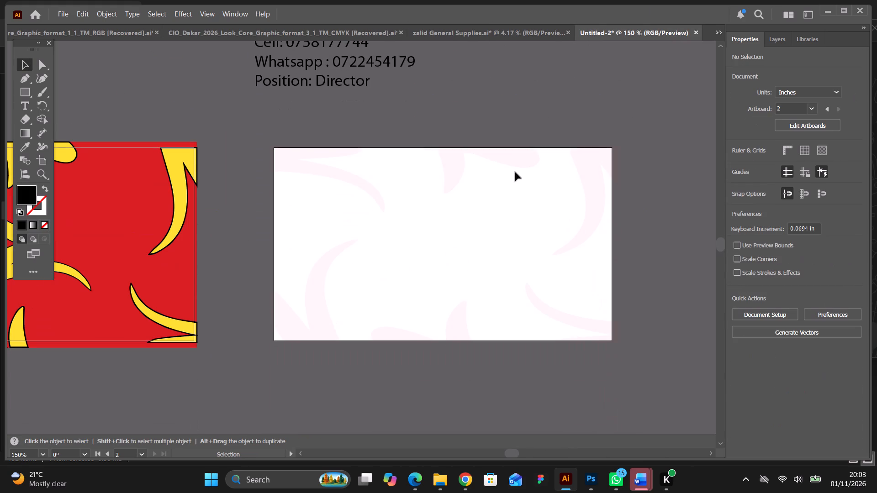
key("ctrl+v")
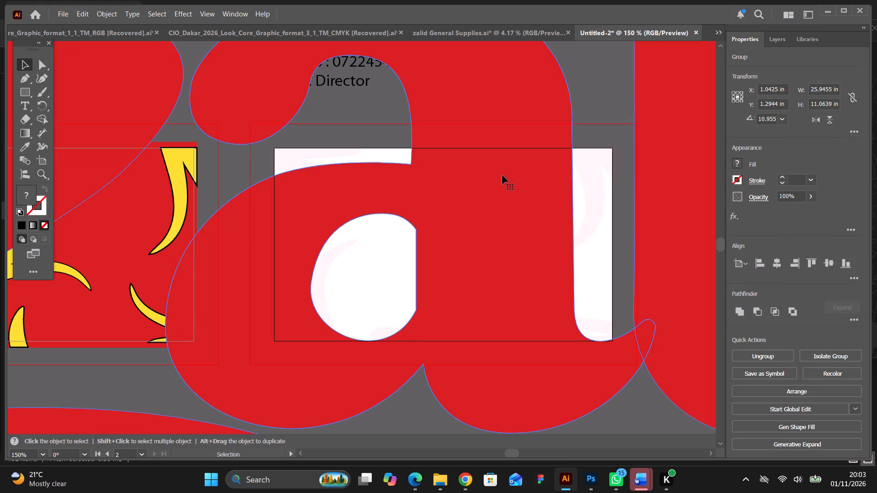
Scale the pasted Zalid logo down proportionally about its centre to about 1.17 × 0.50 in.
scroll(502, 175, "up", 20)
scroll(502, 175, "up", 20)
scroll(502, 175, "up", 1)
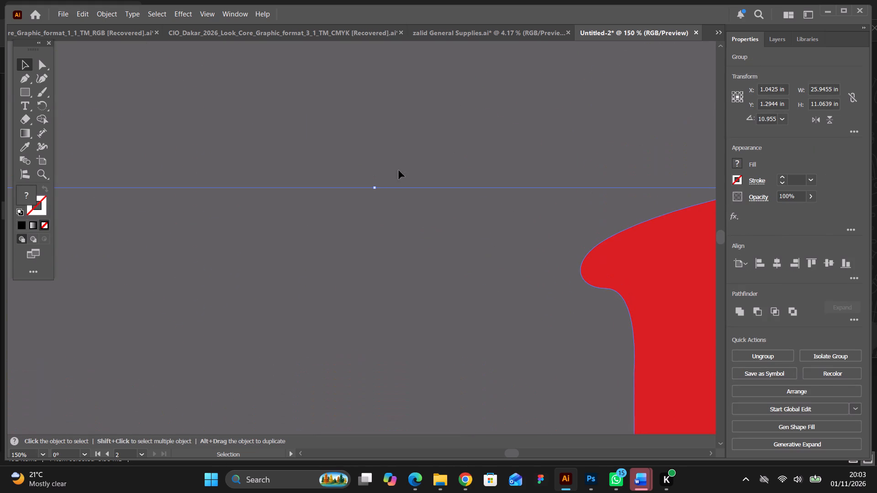
left_click_drag(376, 186, 375, 333)
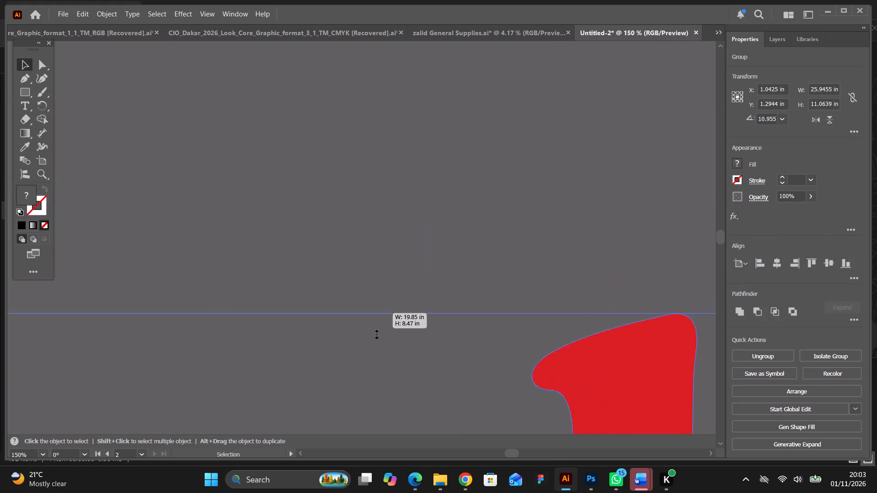
left_click_drag(375, 333, 380, 374)
scroll(381, 325, "down", 20)
scroll(381, 325, "down", 5)
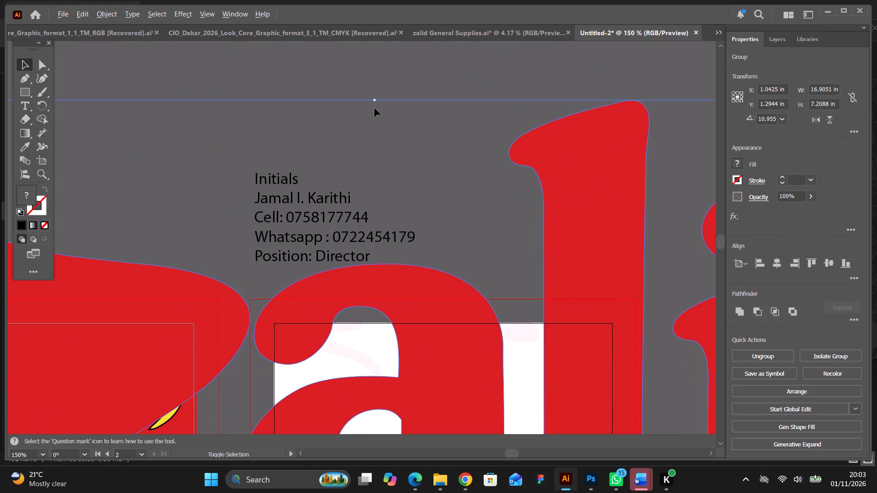
left_click_drag(376, 99, 331, 387, "alt+shift")
scroll(358, 365, "down", 20)
scroll(358, 365, "down", 3)
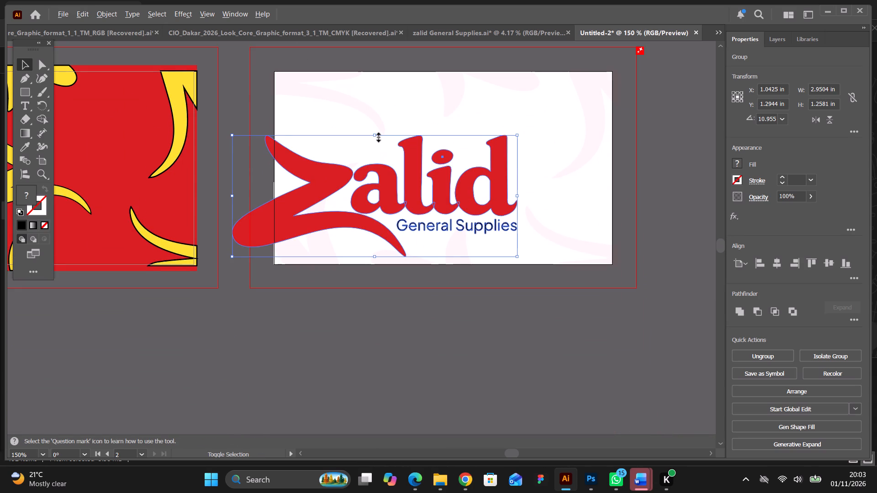
left_click_drag(377, 136, 362, 171, "alt+shift")
Place the logo horizontally centred near the white card's top edge, at about Y 0.55 in, and reduce it to about 1.06 × 0.45 in.
left_click_drag(400, 187, 465, 126)
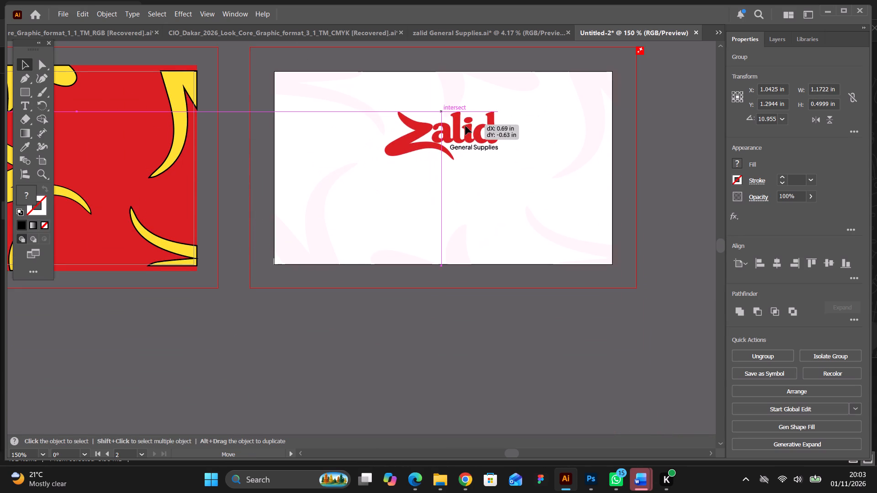
left_click_drag(465, 126, 457, 116)
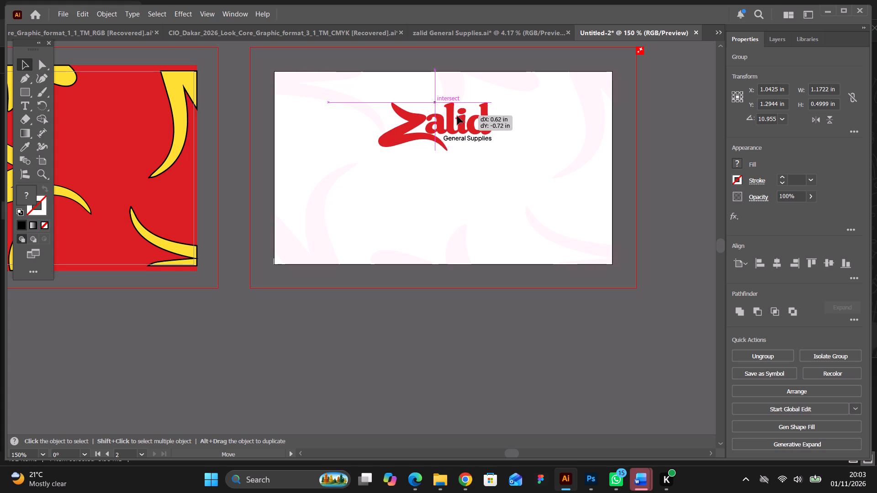
left_click_drag(457, 116, 460, 115)
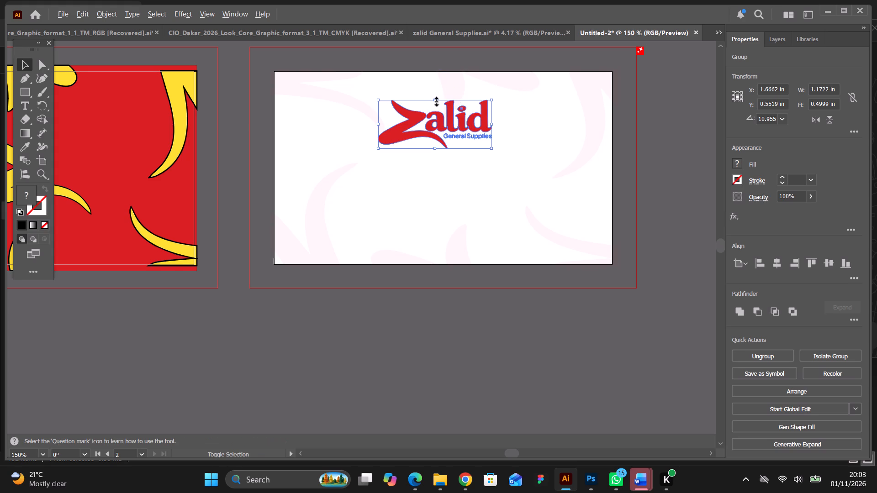
left_click(435, 100, "alt+shift")
left_click_drag(447, 125, 455, 124)
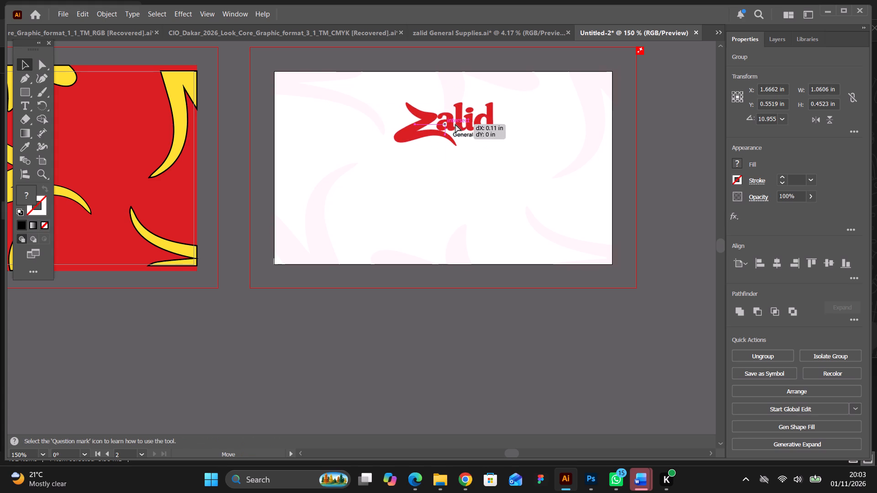
left_click_drag(455, 124, 453, 124)
left_click(442, 187)
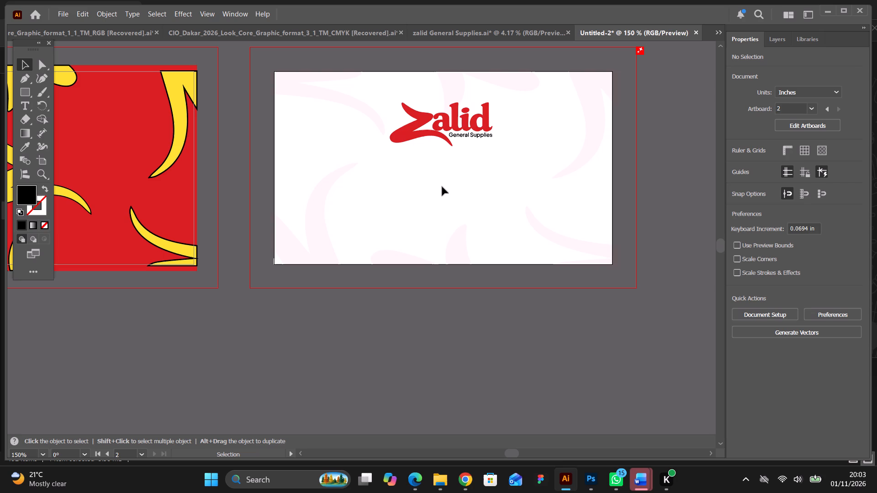
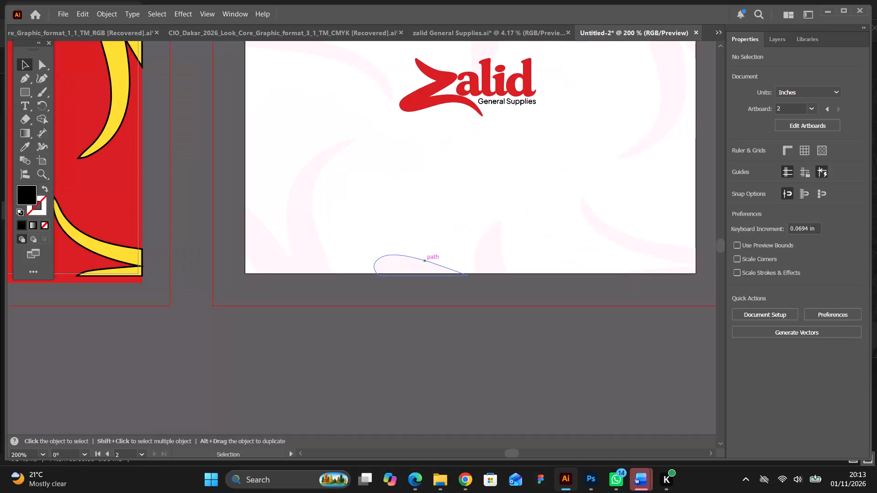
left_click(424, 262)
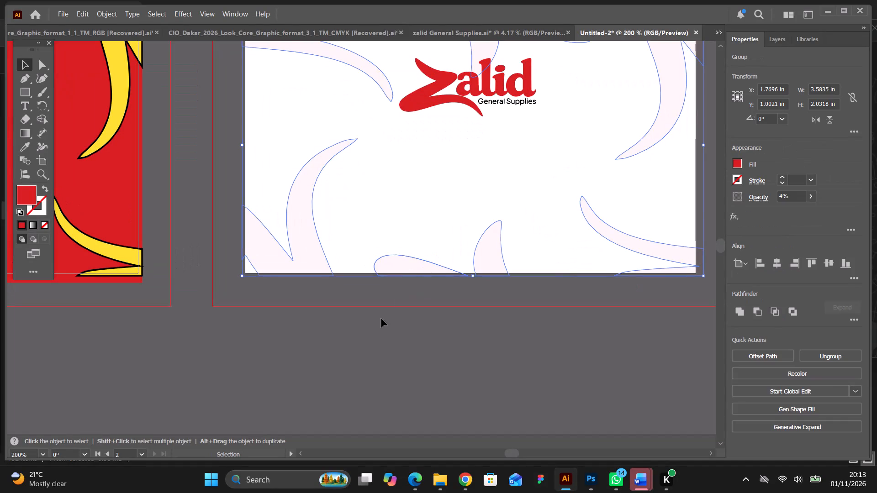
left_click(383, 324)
Copy the contact lines and start a new point text object for them beside the contact-details block above the white card.
left_click(507, 452)
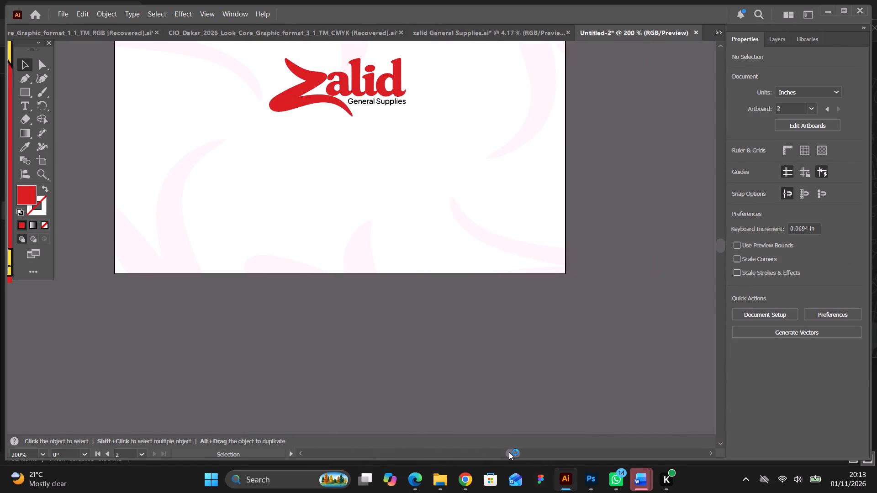
scroll(404, 289, "up", 2)
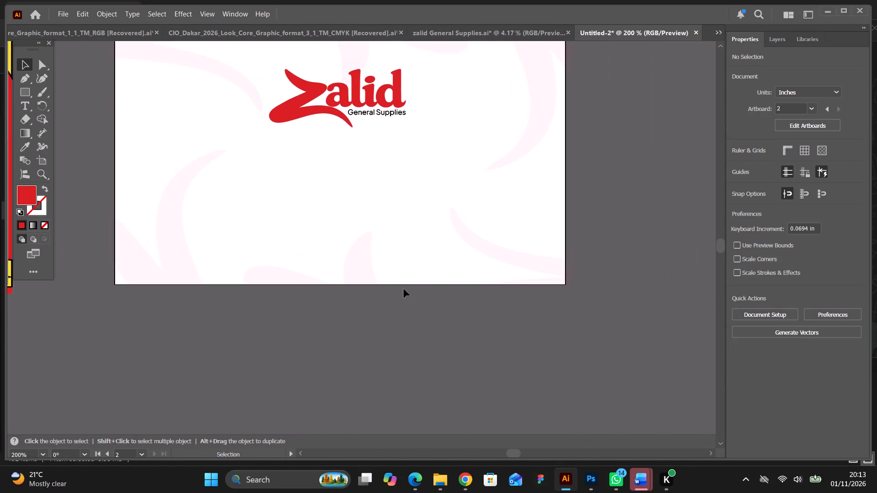
scroll(404, 289, "up", 11)
left_click(625, 217)
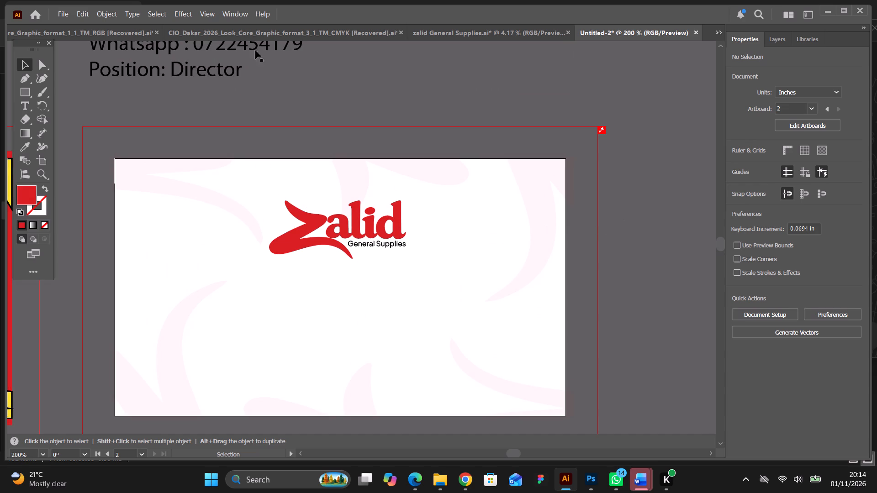
scroll(249, 57, "up", 9)
double_click(206, 95)
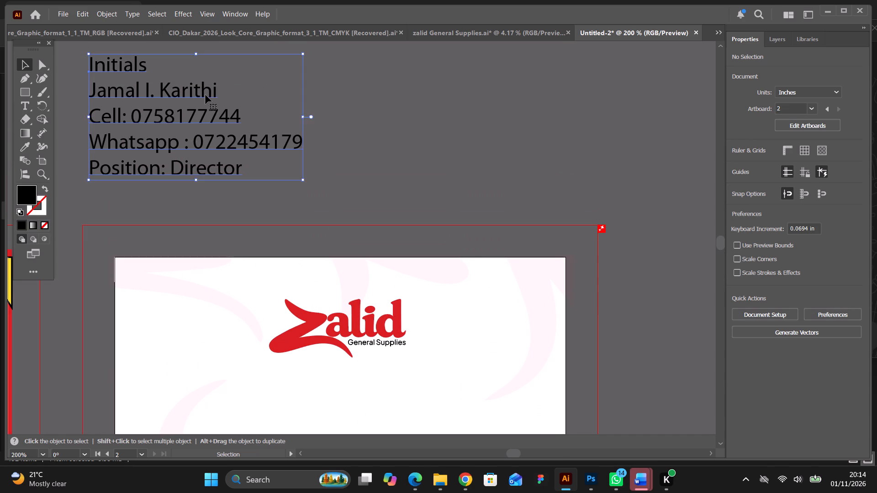
left_click_drag(91, 92, 322, 172)
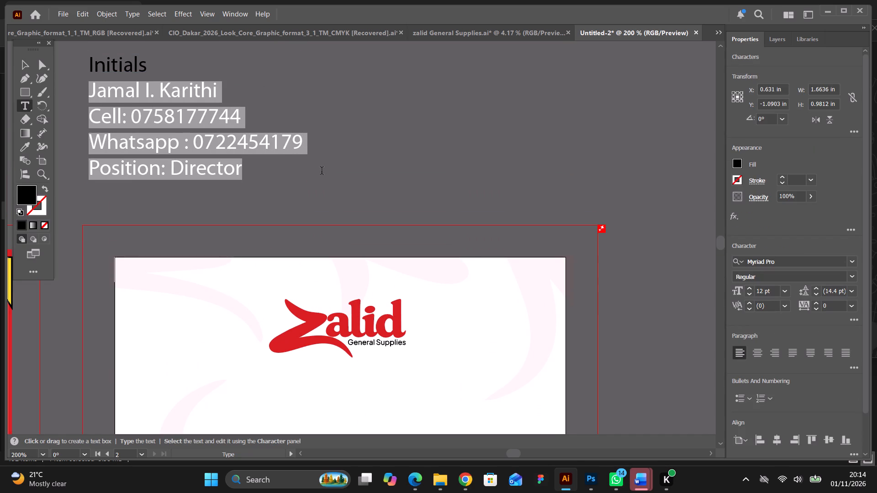
left_click_drag(322, 172, 343, 148)
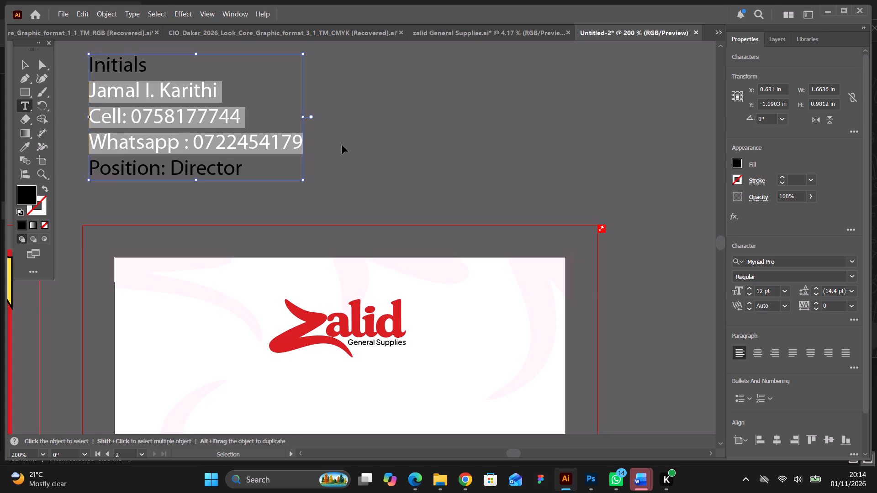
key("ctrl+c")
left_click(398, 100)
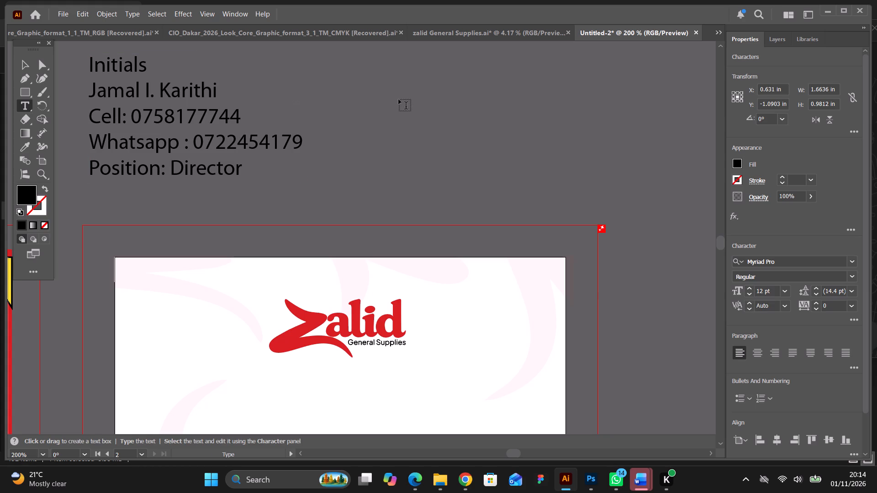
left_click(400, 104)
key("ctrl+v")
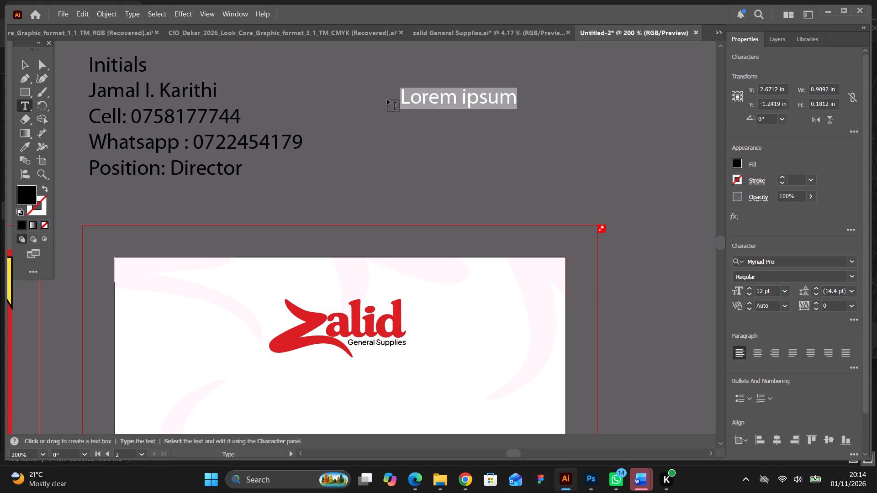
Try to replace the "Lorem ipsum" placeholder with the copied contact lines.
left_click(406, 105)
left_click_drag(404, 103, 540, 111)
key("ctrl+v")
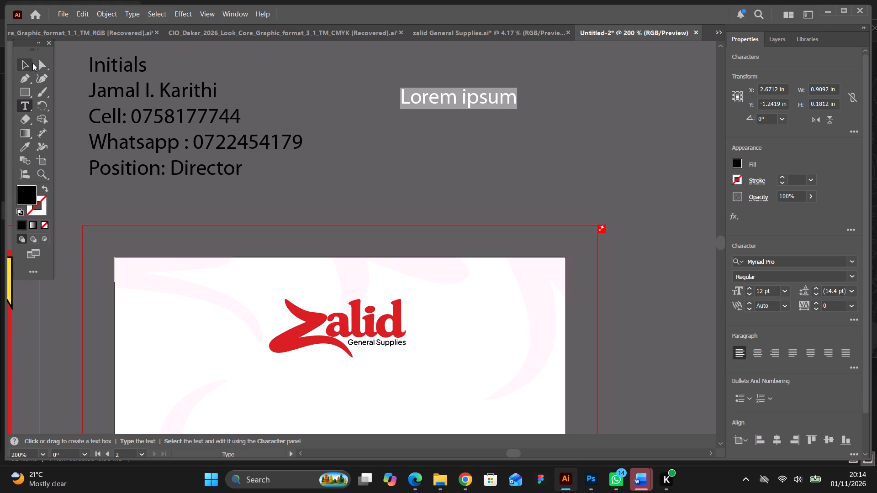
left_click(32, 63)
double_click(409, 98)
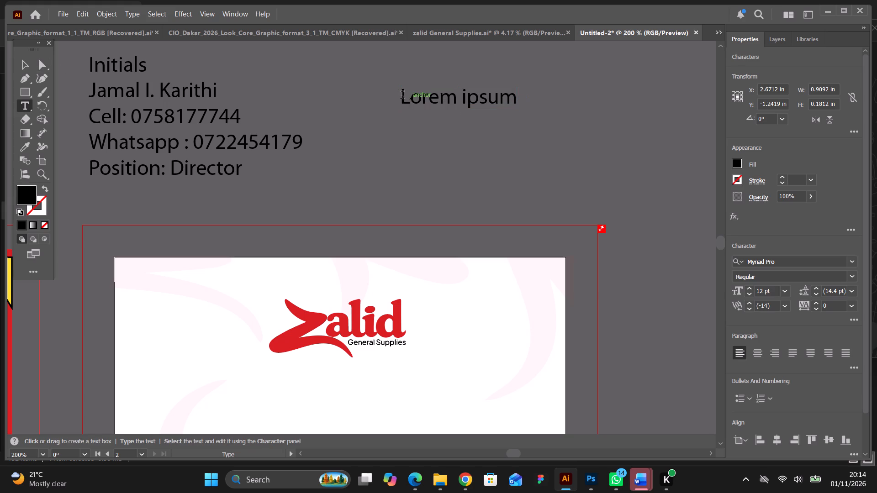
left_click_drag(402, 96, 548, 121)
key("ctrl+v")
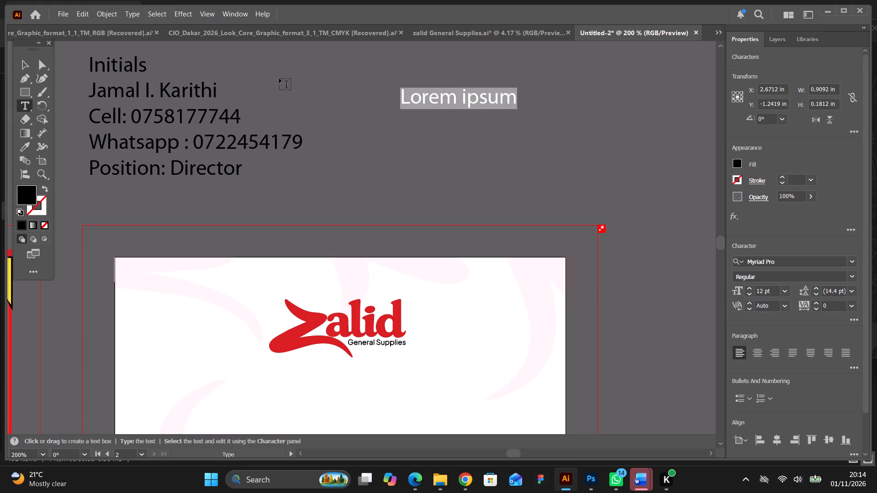
Copy the director's name, Cell and Whatsapp lines from the contact-details block and paste them over the "Lorem ipsum" placeholder.
left_click_drag(90, 89, 303, 134)
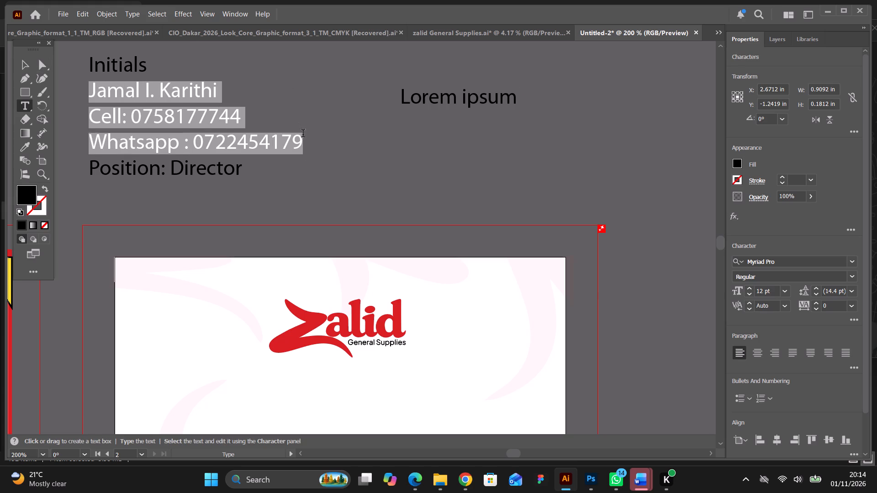
left_click_drag(303, 134, 310, 144)
key("ctrl+c")
left_click_drag(402, 96, 537, 104)
key("ctrl+v")
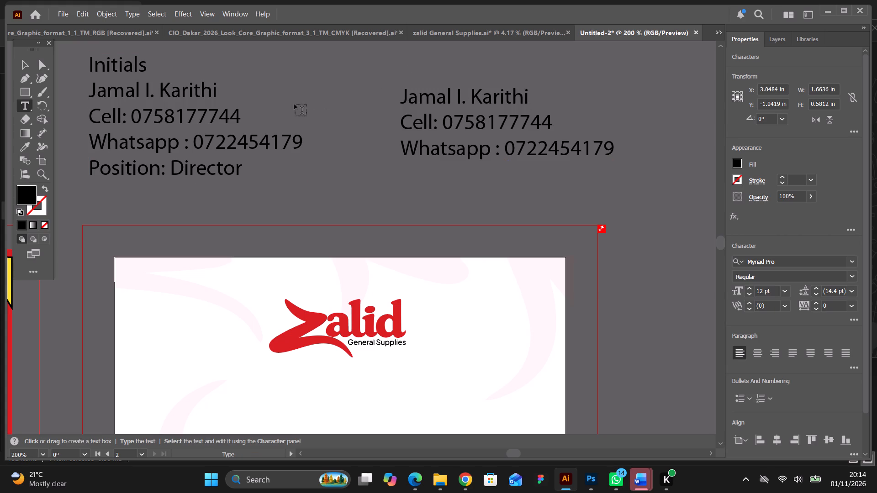
Move the new three-line contact text onto the white card just below the logo, at about X 2.03, Y 1.16 in.
scroll(197, 96, "down", 4)
left_click(26, 67)
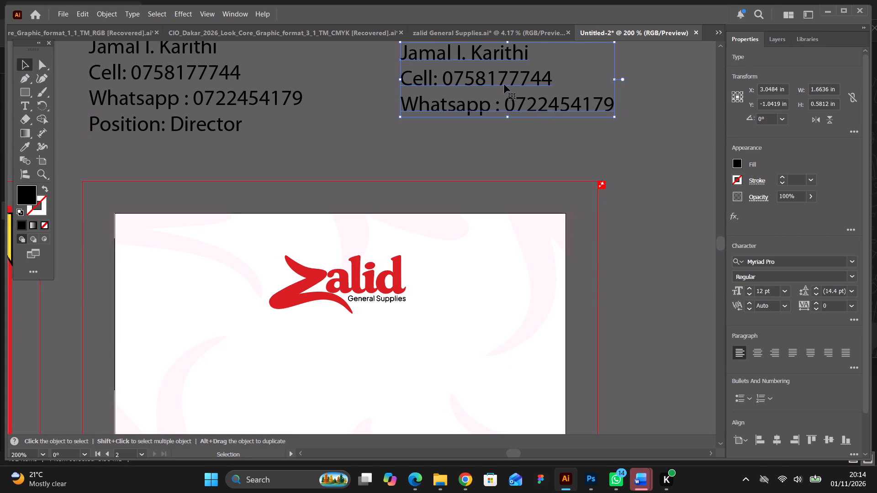
left_click_drag(486, 60, 352, 320)
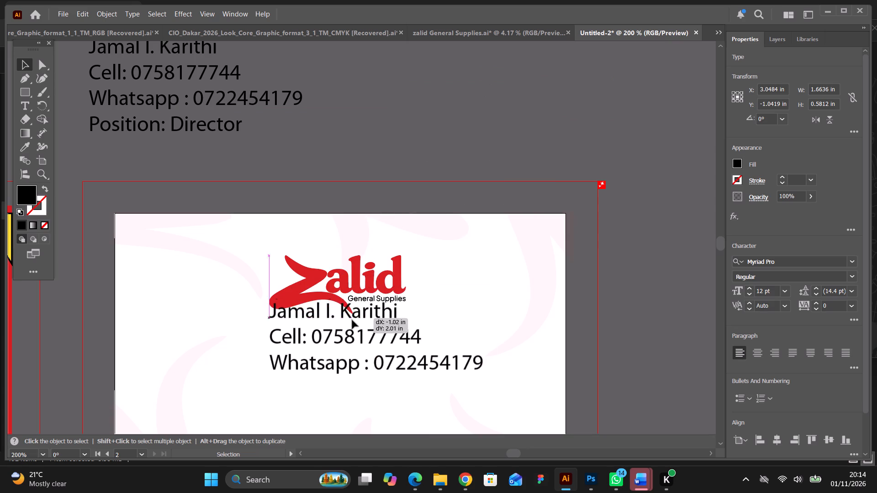
left_click_drag(352, 320, 354, 343)
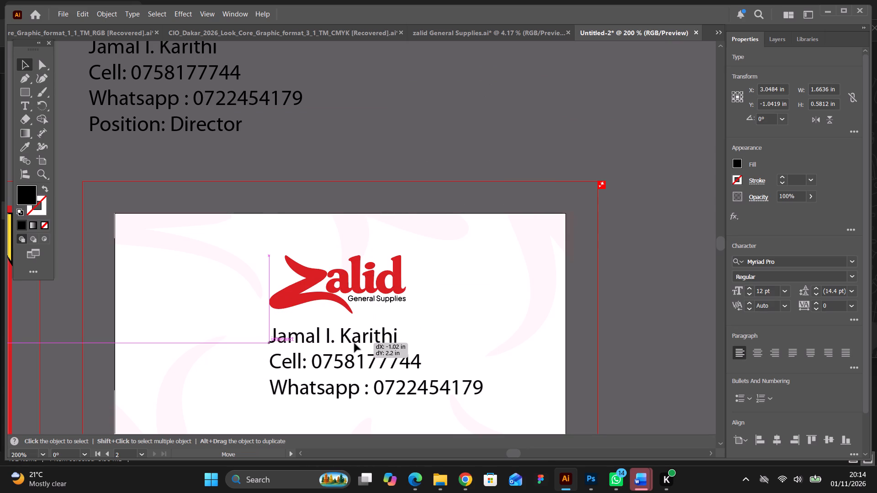
left_click_drag(354, 343, 356, 344)
Join the Whatsapp line onto the end of the Cell line in the card's contact text, separated by a space.
scroll(367, 320, "down", 7)
scroll(391, 259, "up", 2)
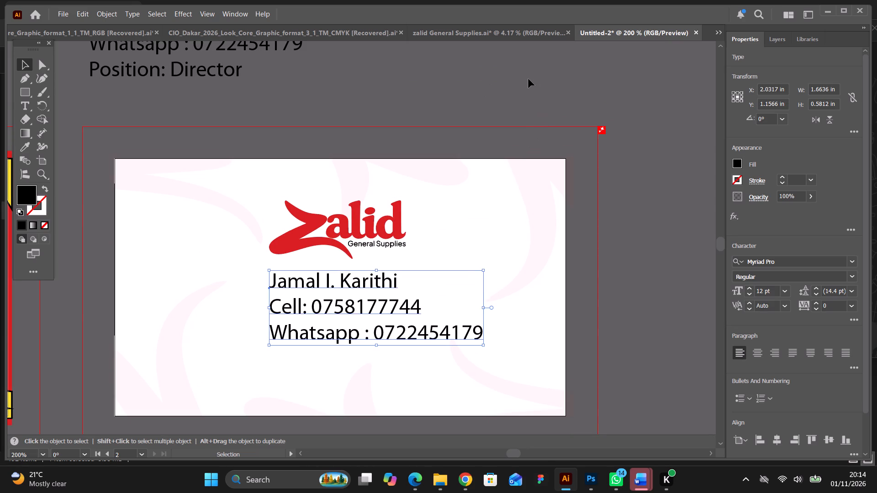
scroll(477, 121, "down", 5)
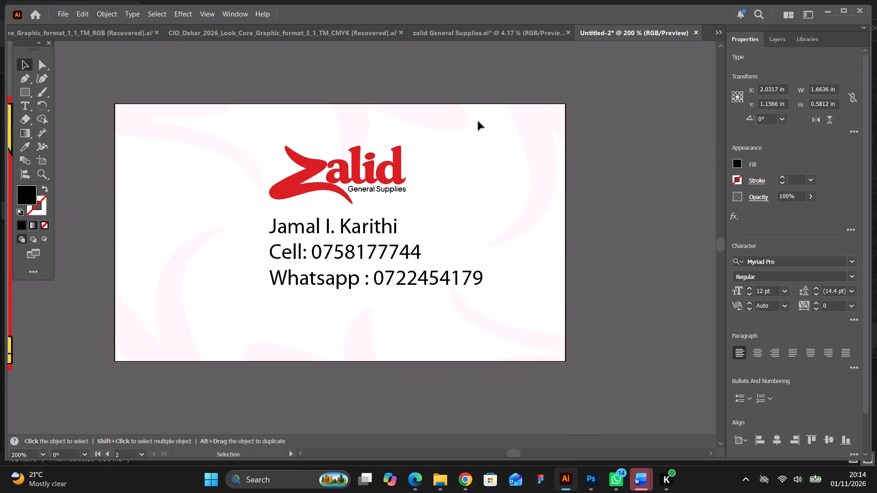
scroll(478, 121, "down", 1)
scroll(478, 121, "up", 6)
double_click(325, 333)
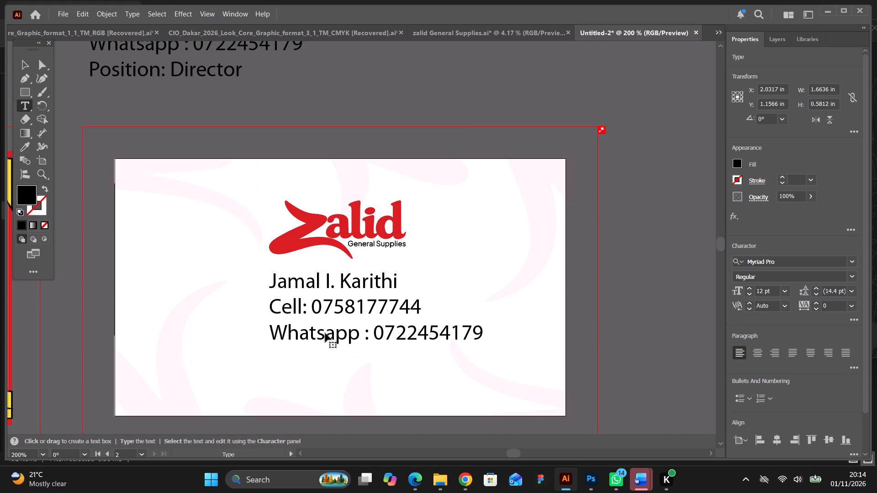
left_click(275, 334)
key("BackSpace")
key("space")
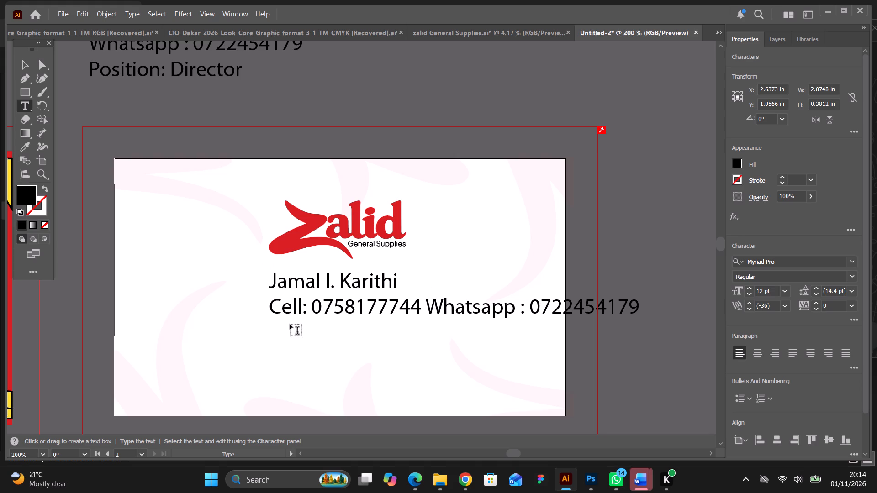
Cut the combined Cell and Whatsapp line out of the card's text object, along with its empty line, keeping only the director's name.
left_click_drag(273, 309, 641, 331)
key("ctrl+c")
key("ctrl+x")
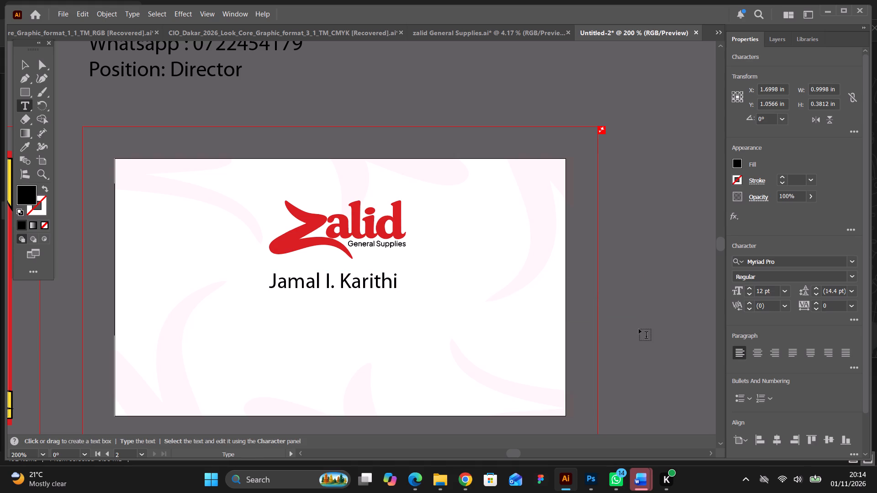
key("BackSpace")
left_click(25, 62)
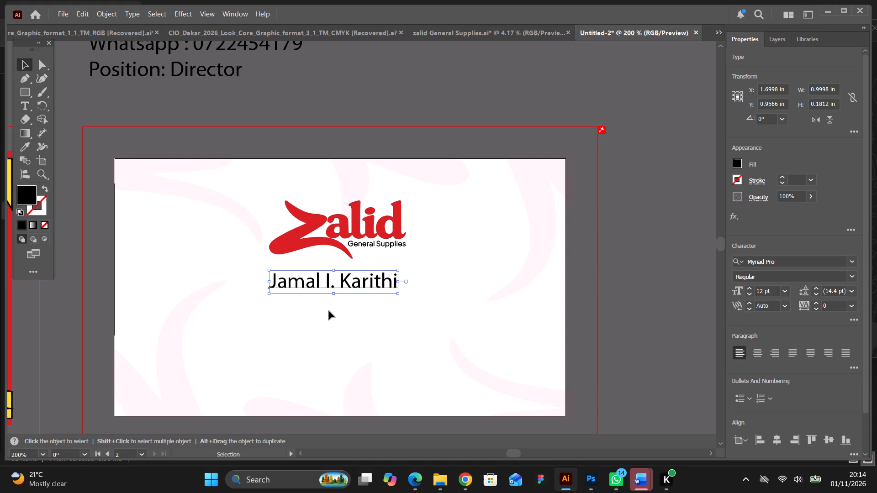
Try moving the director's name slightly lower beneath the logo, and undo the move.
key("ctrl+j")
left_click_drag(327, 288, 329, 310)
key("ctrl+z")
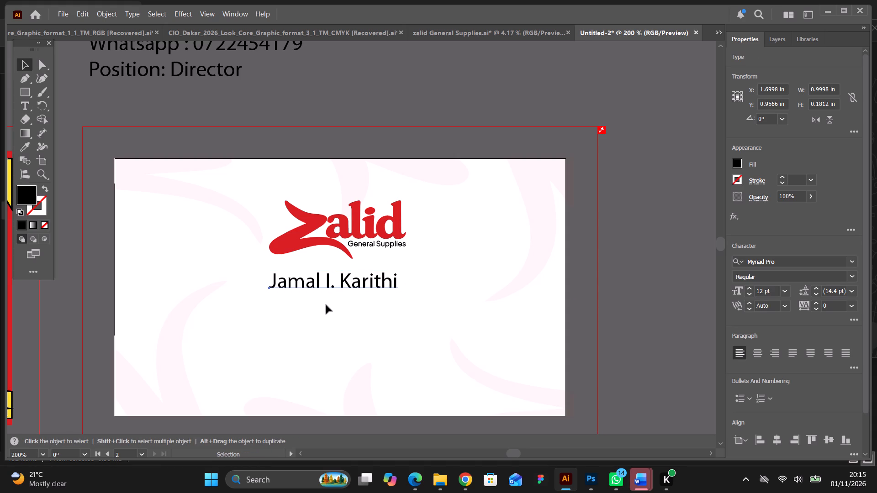
Duplicate the director's name line directly beneath it and replace the copy's text with the combined cell and WhatsApp line.
left_click_drag(328, 283, 331, 301)
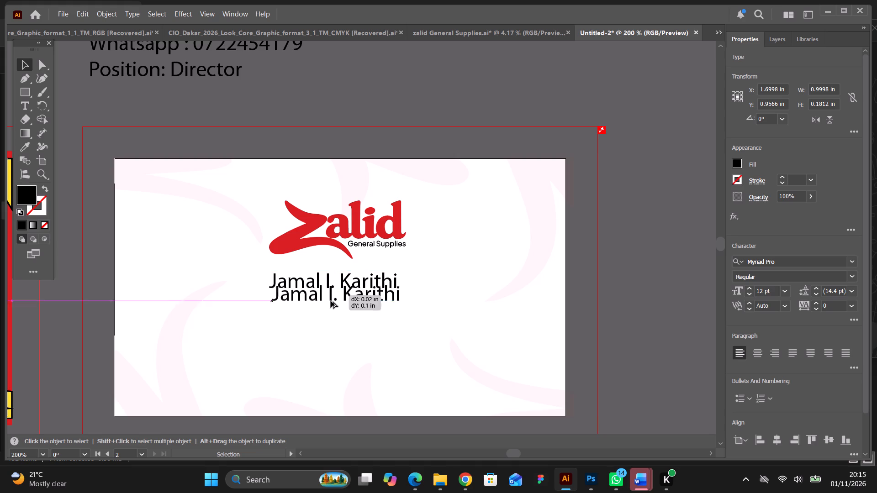
left_click_drag(331, 301, 331, 310)
double_click(331, 310)
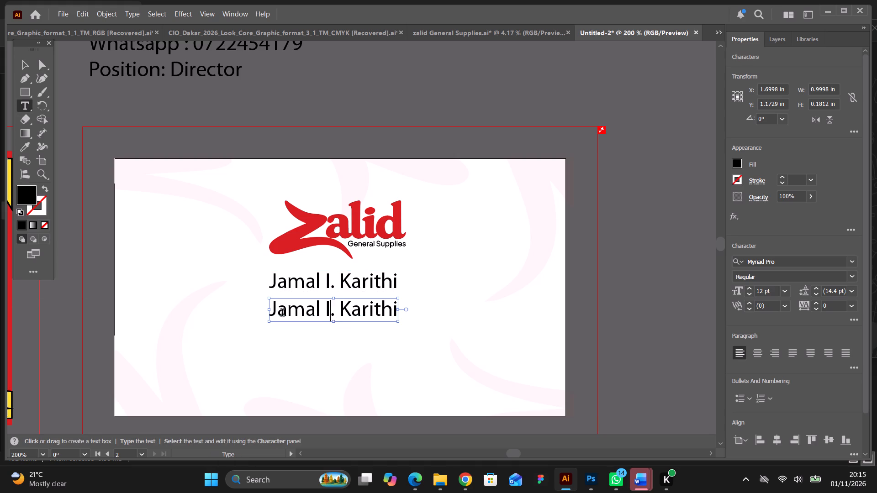
left_click_drag(272, 311, 444, 316)
key("ctrl+v")
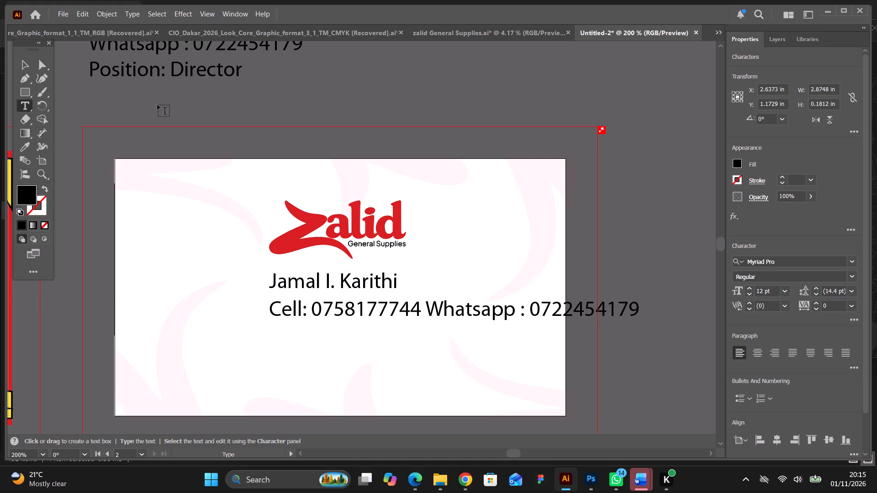
Reduce the cell and WhatsApp line to 10 pt and position it roughly centred a little below the name.
left_click(25, 61)
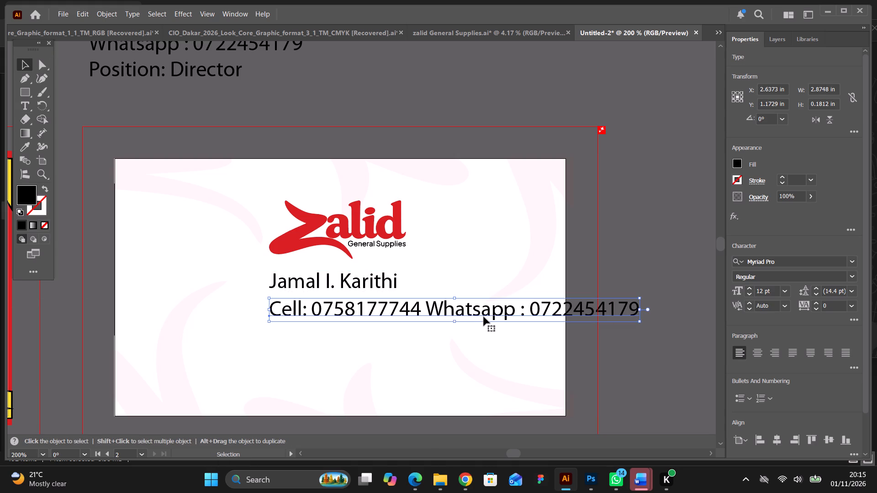
left_click_drag(483, 316, 373, 320)
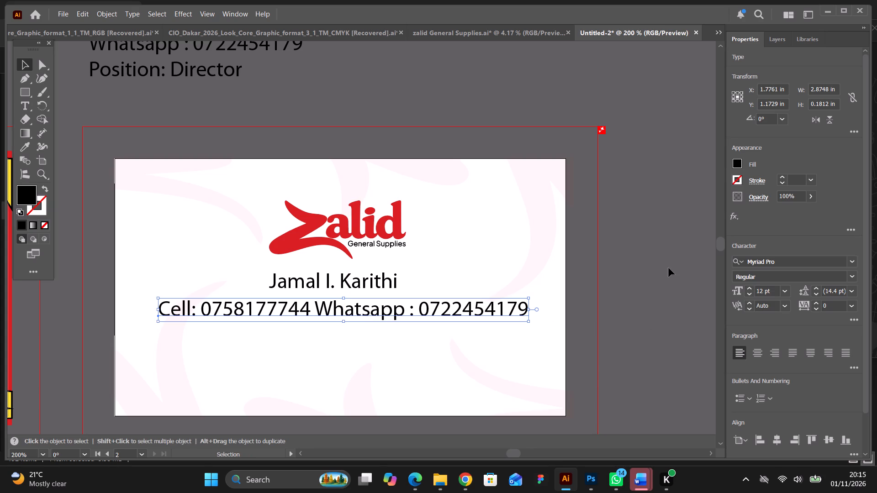
left_click(750, 294)
left_click(750, 294)
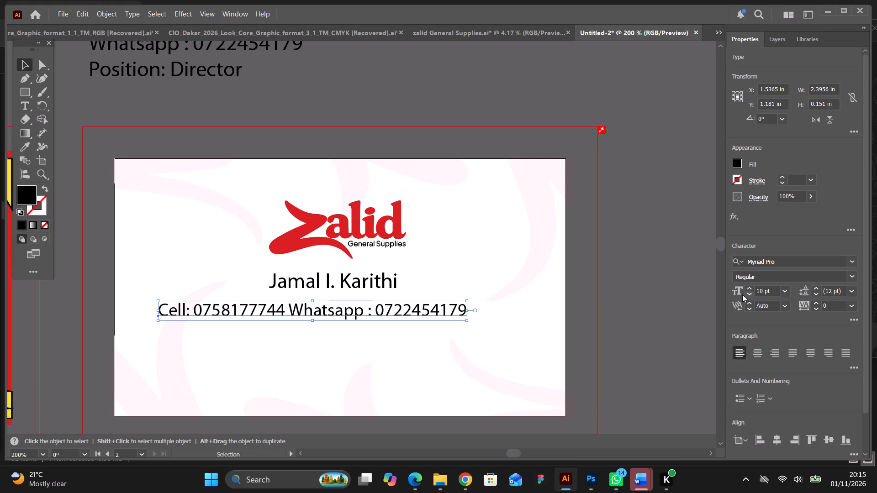
left_click_drag(341, 318, 392, 322)
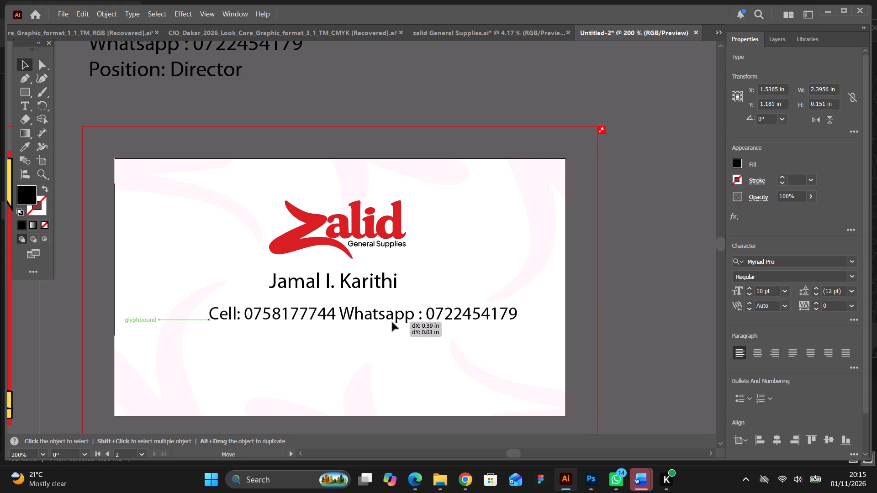
left_click_drag(392, 322, 386, 320)
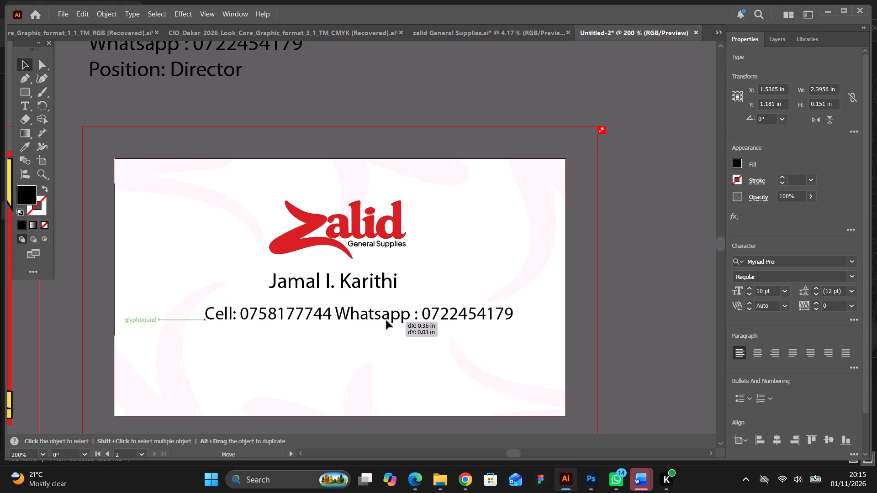
left_click_drag(386, 320, 382, 320)
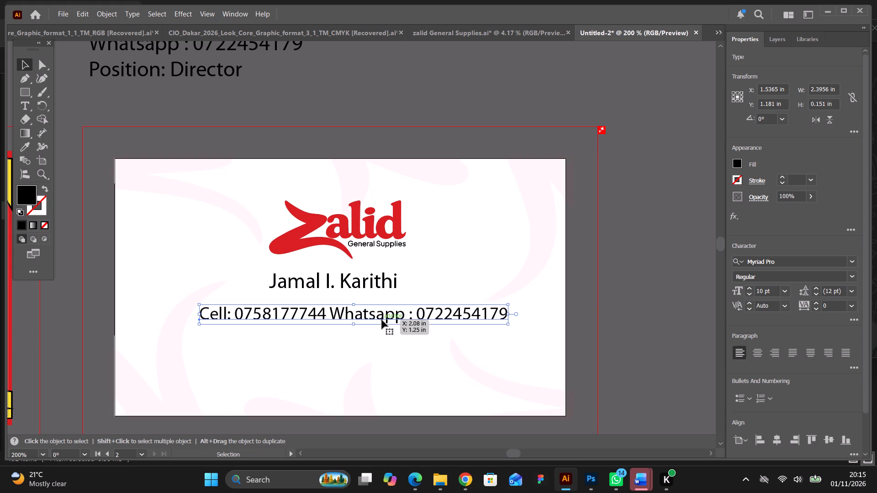
left_click(363, 341)
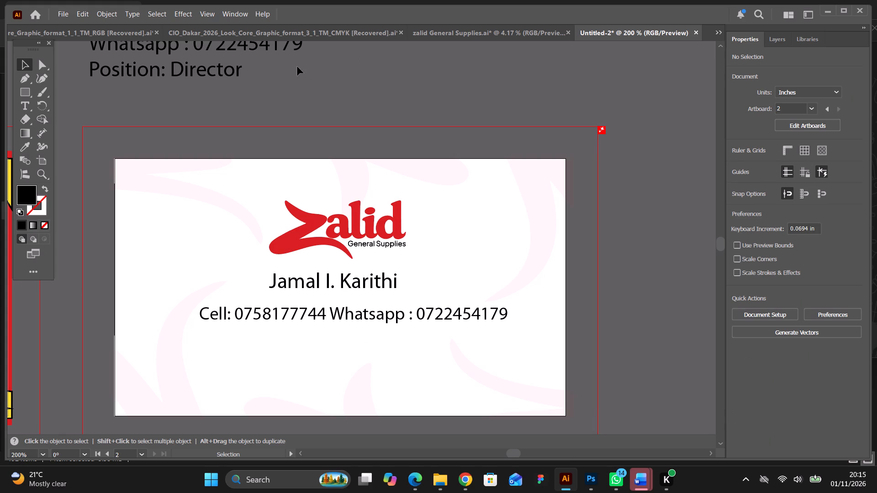
Duplicate the cell and WhatsApp line just below itself and replace the upper line's text with "Director" copied from the contact-details text.
scroll(297, 67, "up", 5)
double_click(225, 120)
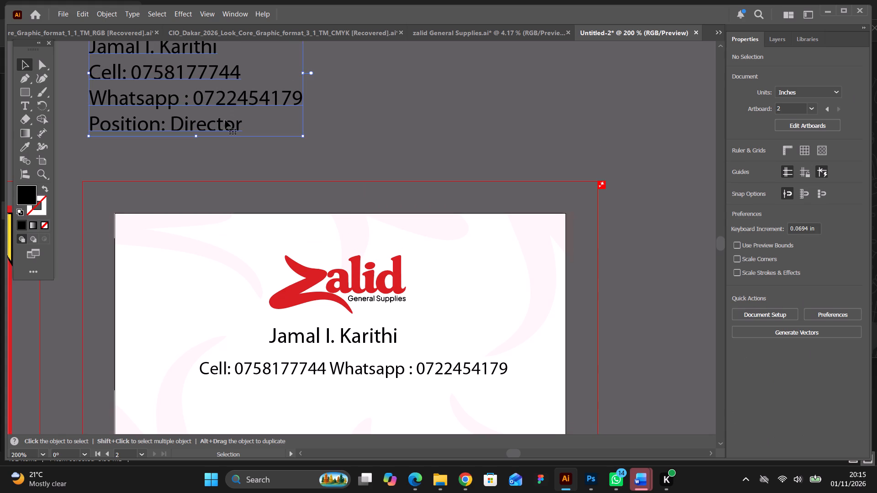
left_click_drag(242, 126, 174, 123)
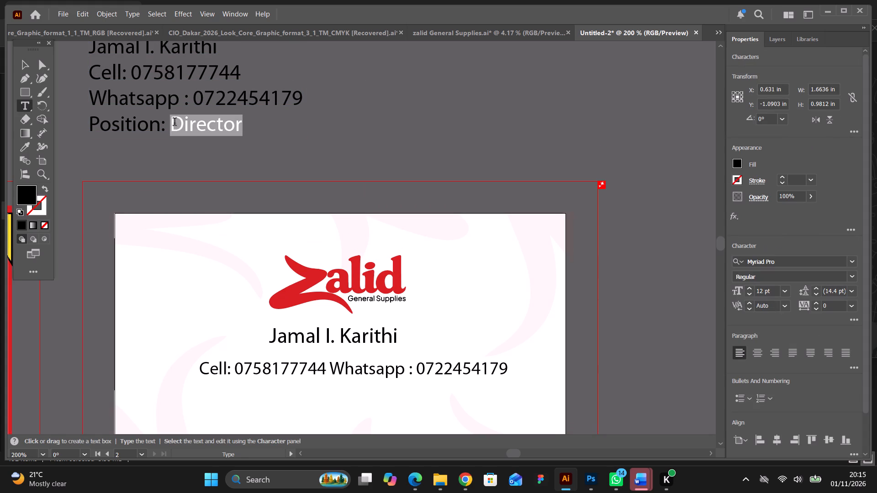
key("ctrl+c")
scroll(354, 174, "up", 1)
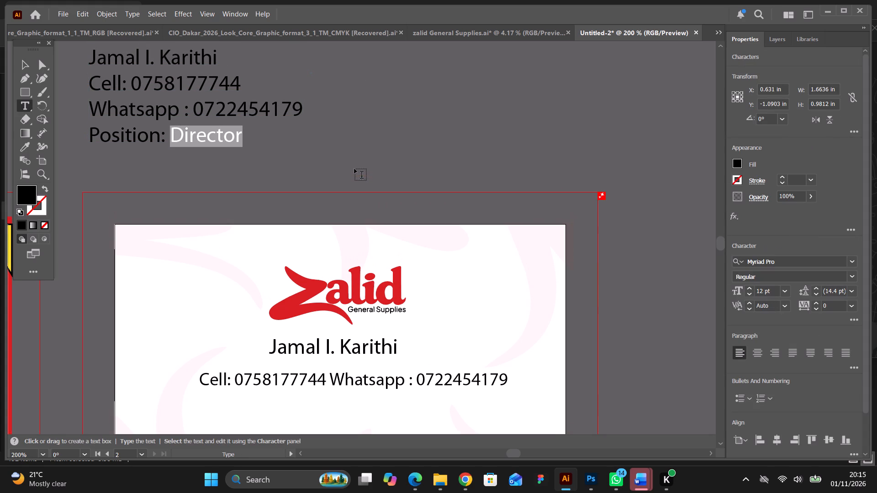
scroll(354, 169, "down", 11)
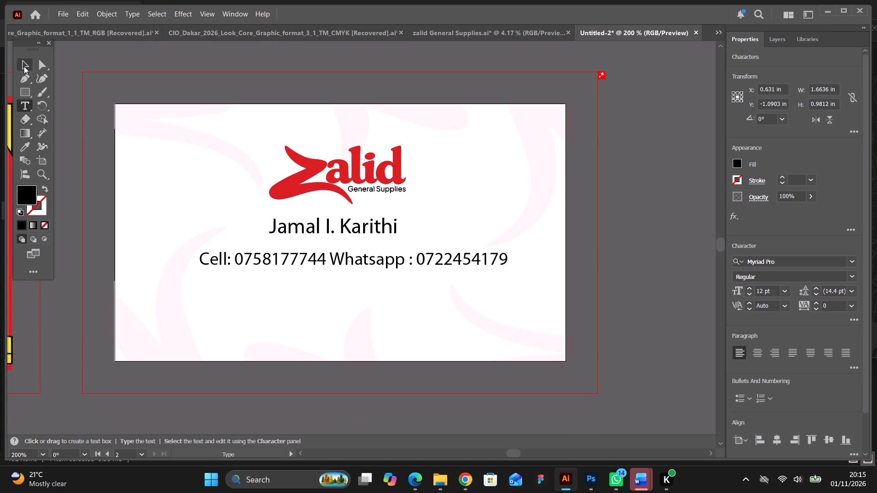
left_click(24, 68)
left_click_drag(339, 263, 340, 284)
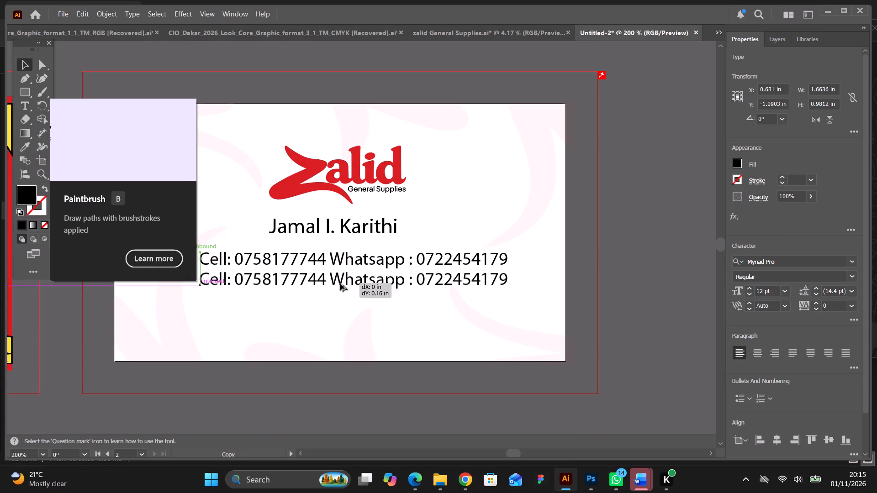
left_click_drag(340, 284, 340, 290)
double_click(363, 264)
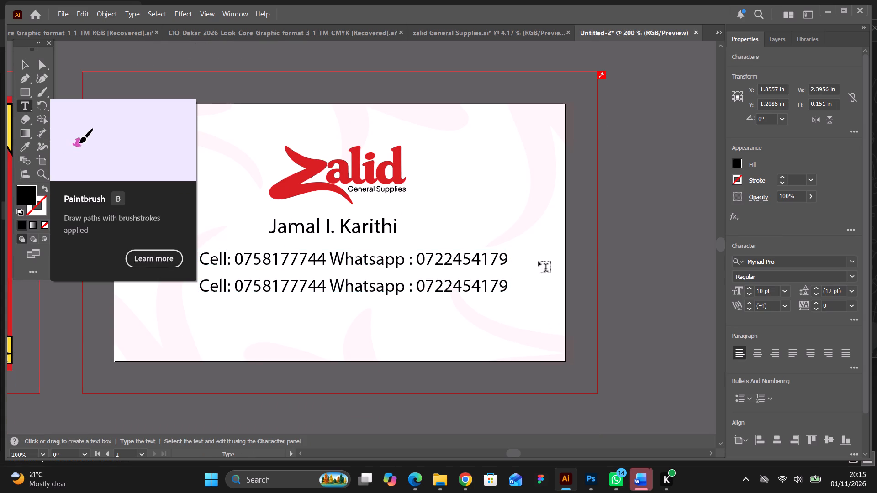
left_click_drag(507, 258, 167, 260)
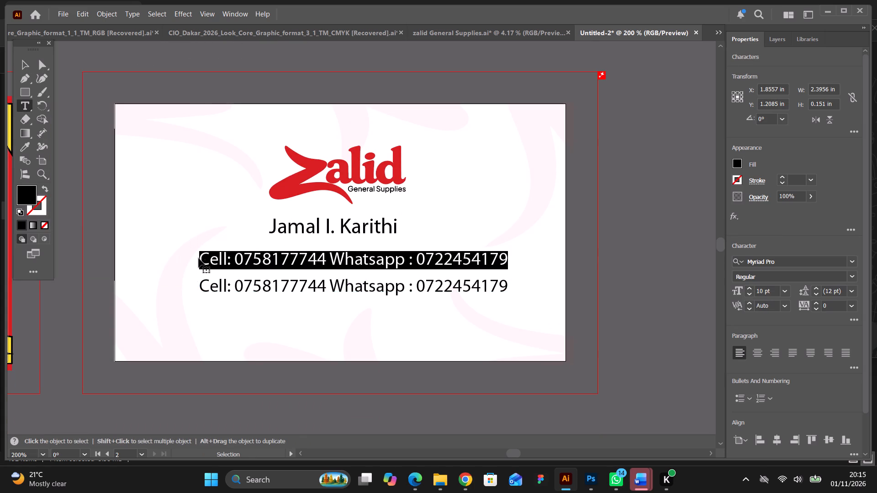
key("ctrl+v")
Move the "Director" line up to sit centred directly beneath the name.
left_click(26, 64)
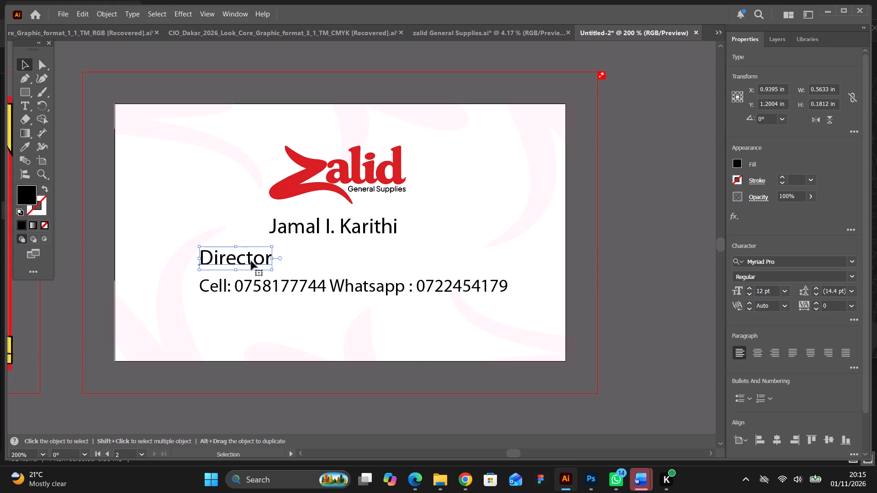
left_click_drag(253, 257, 349, 250)
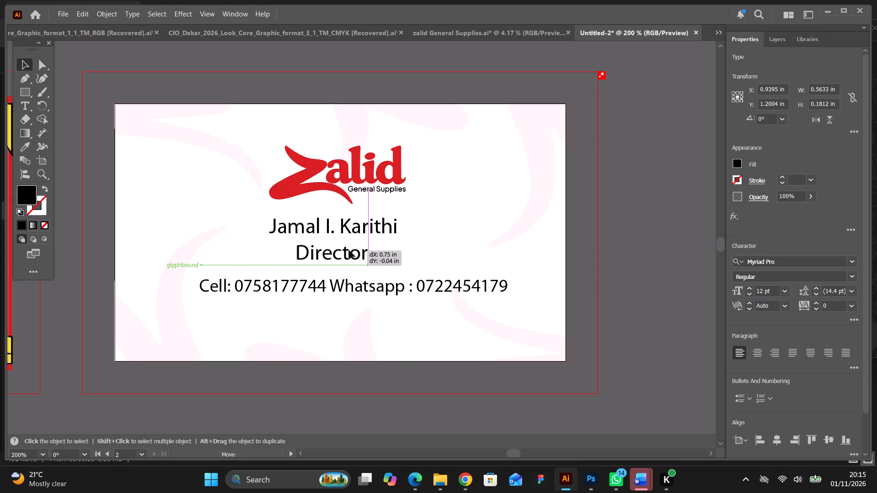
left_click_drag(349, 250, 356, 248)
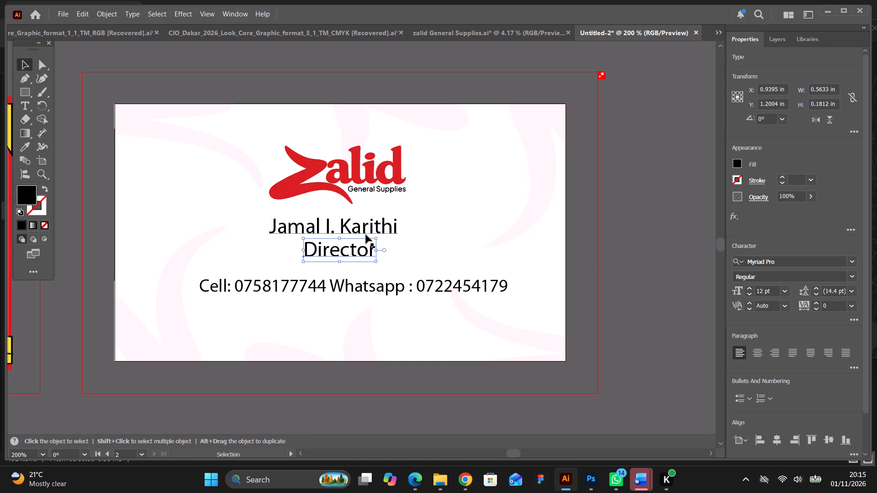
Align the name, "Director" and cell/WhatsApp lines with one another by their horizontal centres.
left_click(367, 232, "shift")
left_click(357, 289, "shift")
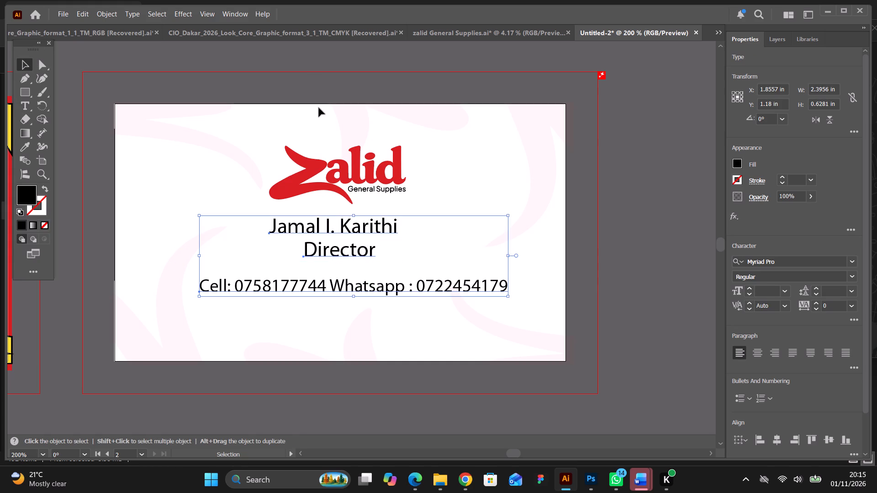
left_click(779, 437)
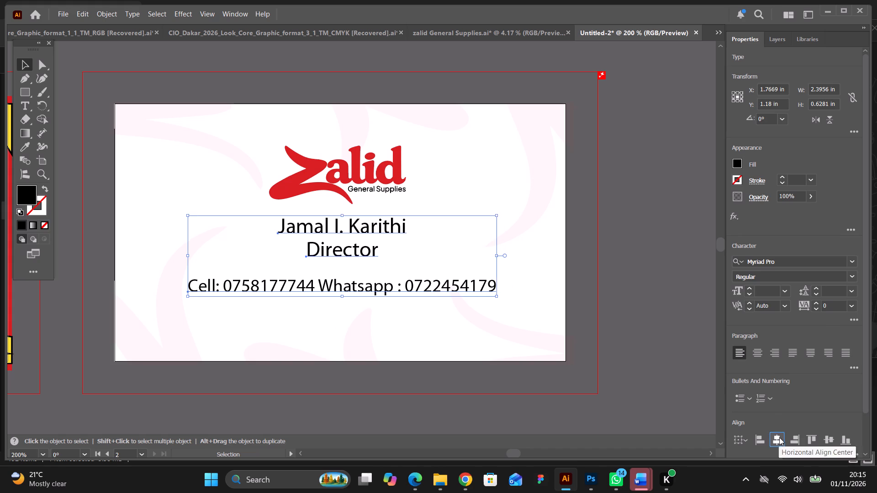
left_click(476, 93)
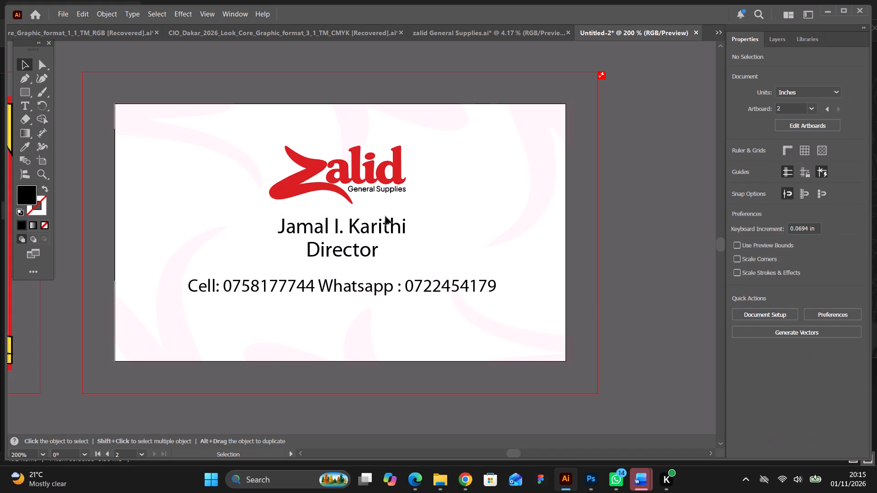
Move the cell and WhatsApp line down towards the card's bottom edge, at about Y 1.68 in, keeping it horizontally centred.
left_click_drag(365, 291, 369, 304)
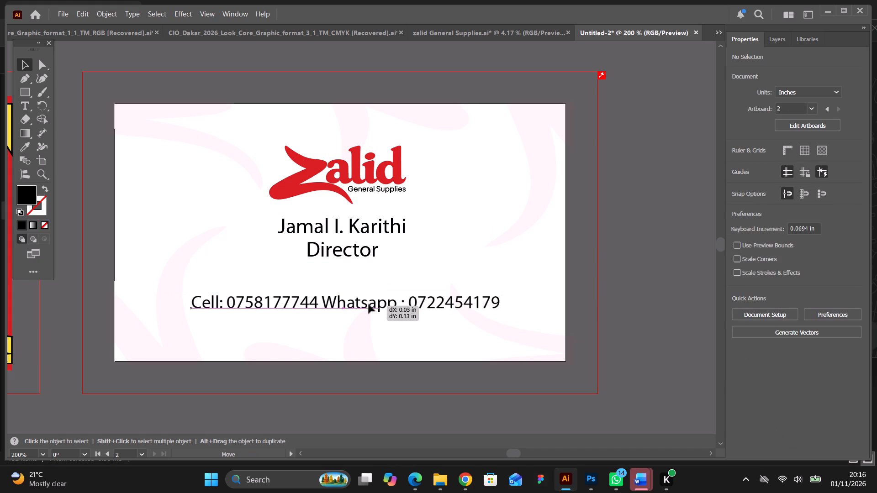
left_click_drag(369, 304, 368, 324)
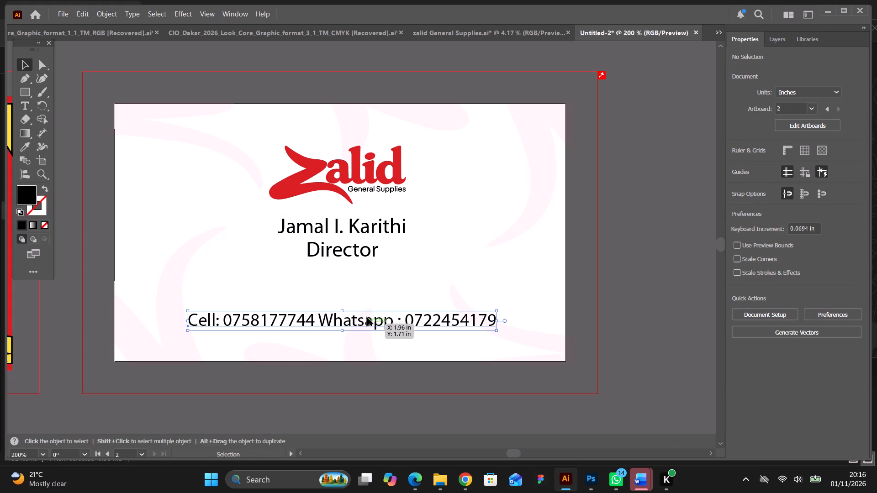
Move the name and "Director" lines together straight down to about Y 1.15 in, between the logo and the contact line.
left_click(334, 254)
left_click(364, 231, "shift")
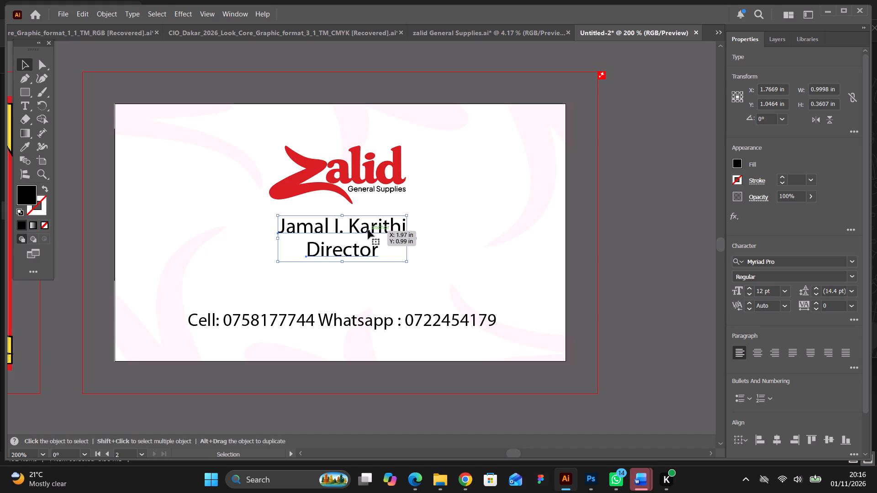
left_click_drag(369, 232, 370, 247)
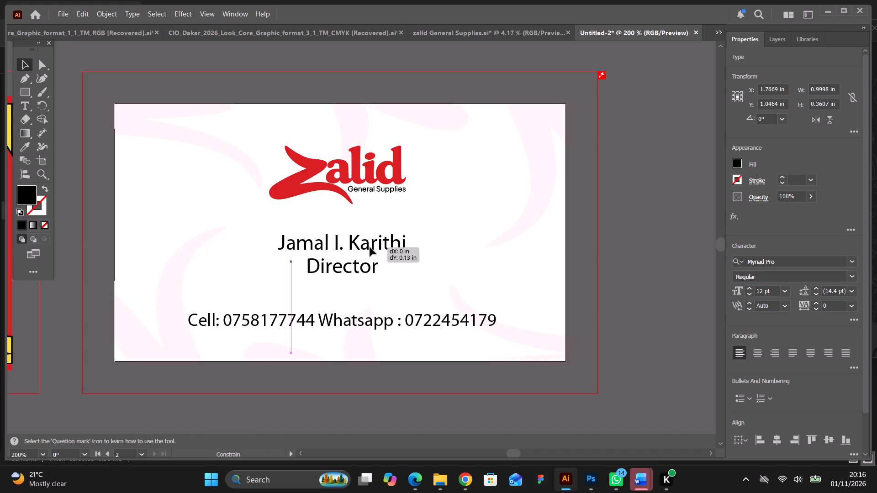
left_click_drag(370, 247, 370, 244)
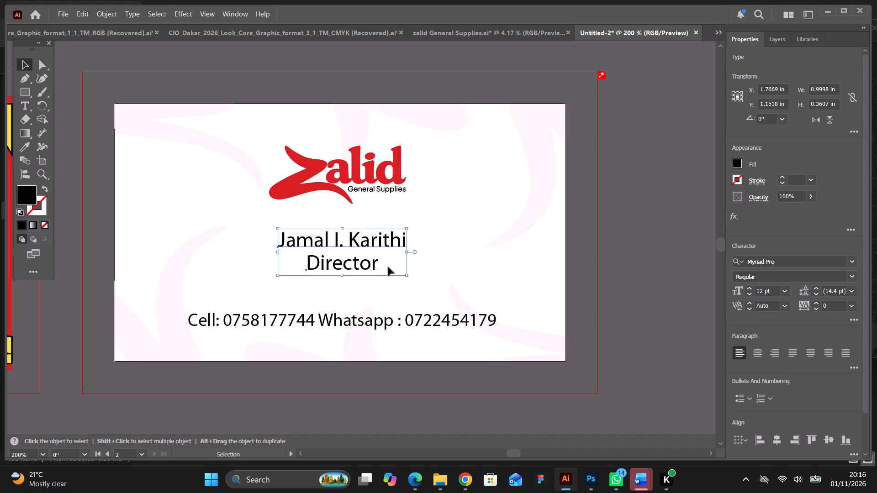
left_click(461, 95)
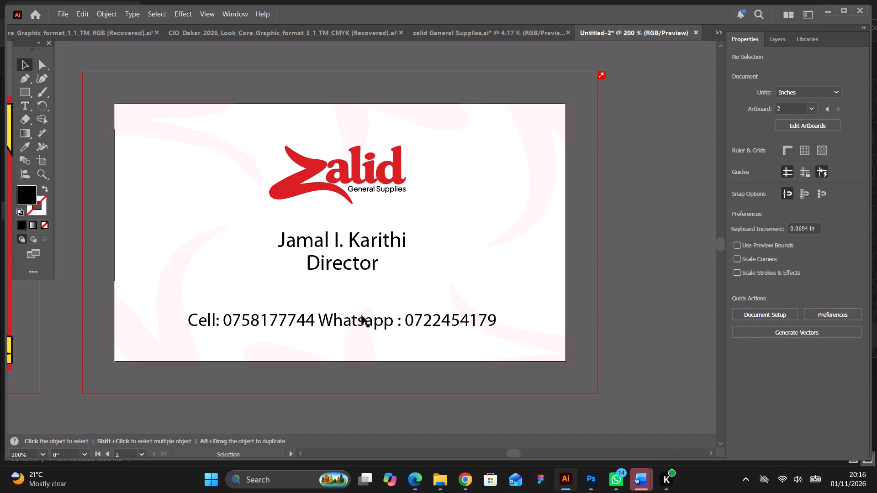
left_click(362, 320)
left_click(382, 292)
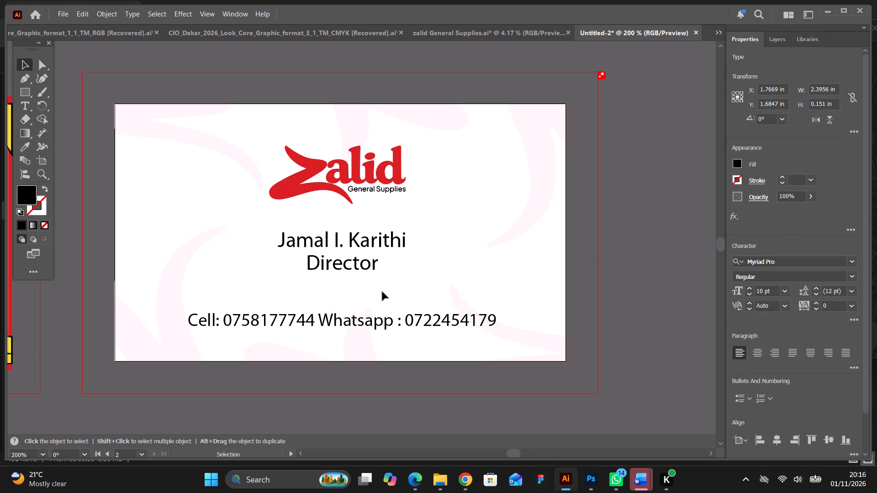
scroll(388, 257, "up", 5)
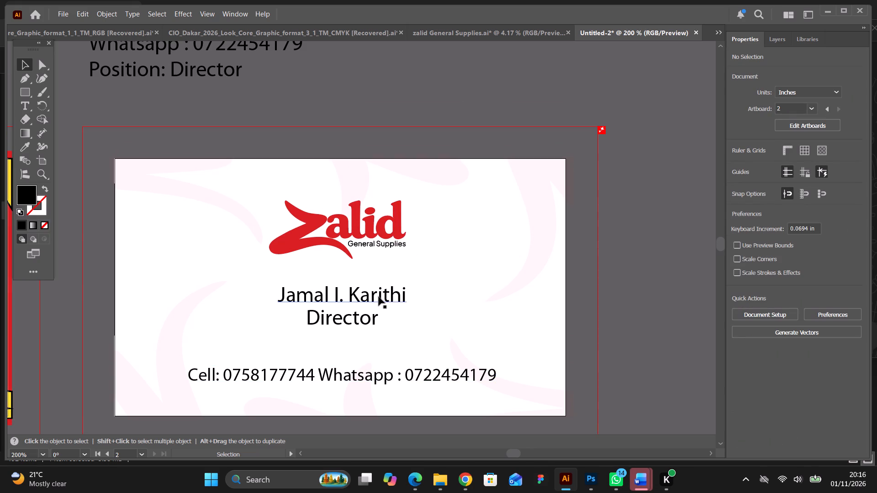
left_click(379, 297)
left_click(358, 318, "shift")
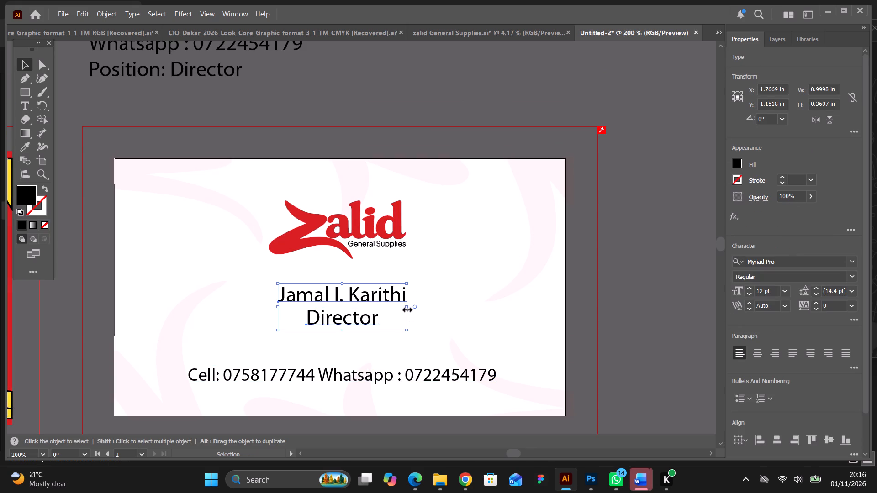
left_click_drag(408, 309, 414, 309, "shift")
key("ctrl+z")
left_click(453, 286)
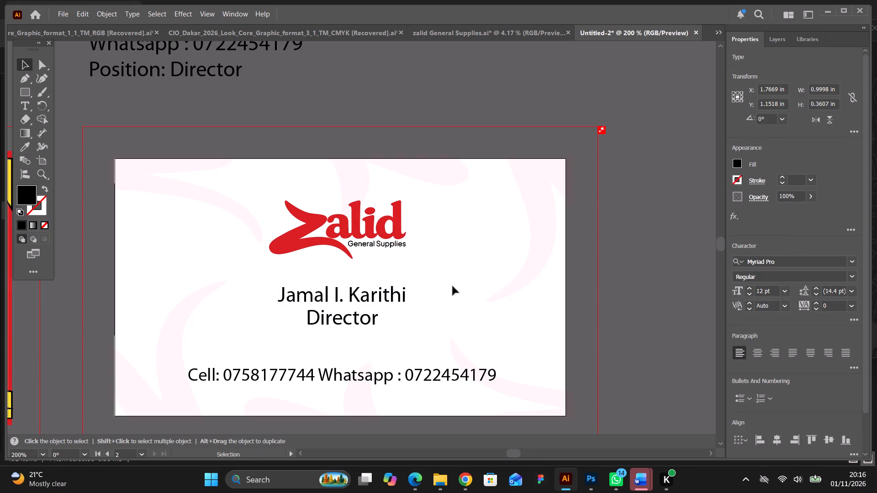
Shift the "Director" line slightly to the right beneath the name.
left_click_drag(370, 319, 375, 320)
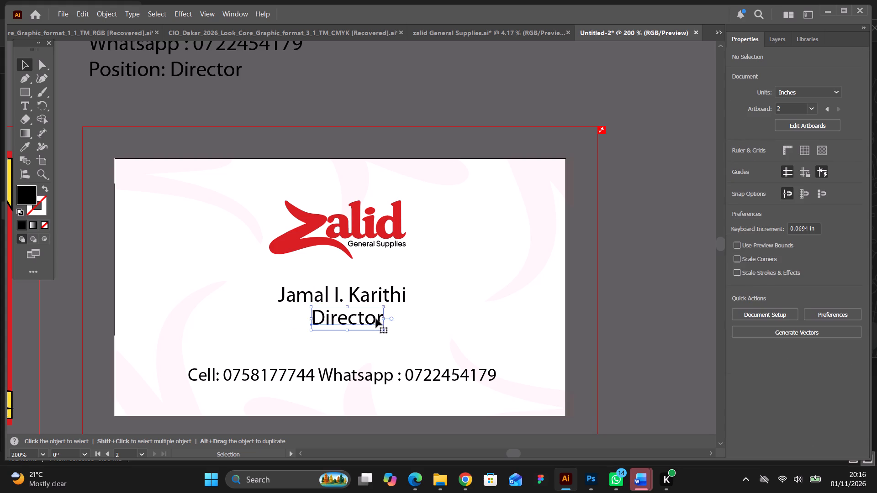
left_click(428, 267)
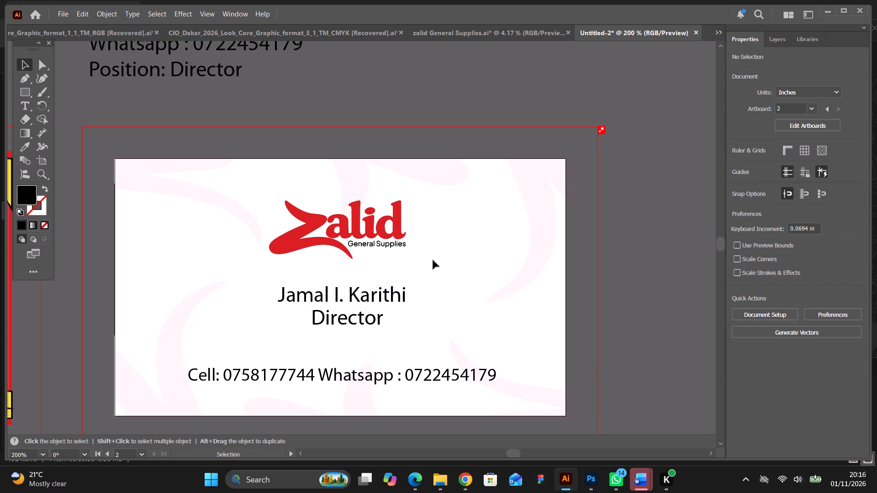